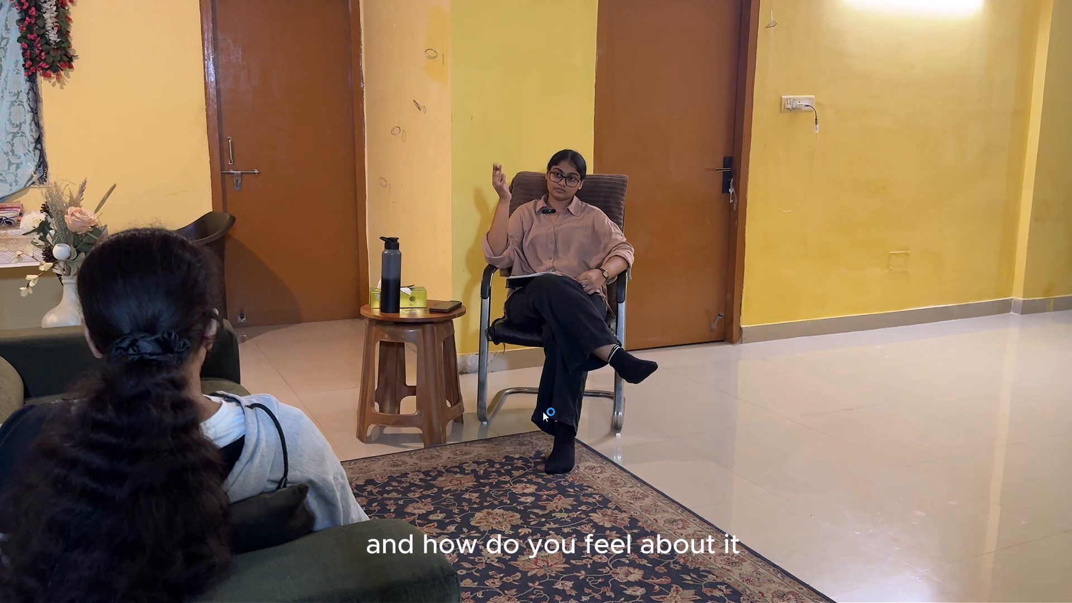
Play the full-screen preview from the "and how do you feel about it" caption to review the therapy scene.
key(space)
click(512, 399)
key(space)
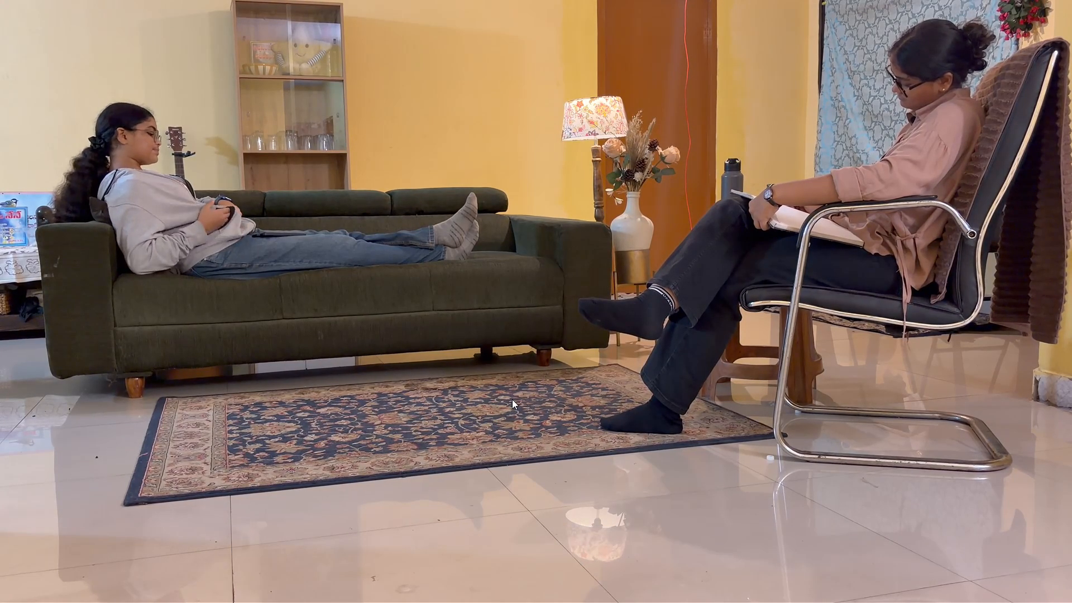
Step the preview back to the caption "and he actually took the time to stop and listen to me" and replay from there.
key(Left)
key(Left)
key(Left)
key(Left)
key(Left)
key(Left)
key(Left)
key(Left)
key(Left)
key(Left)
key(Left)
key(Left)
key(Left)
key(Left)
key(Left)
key(Left)
key(Left)
key(Left)
key(Left)
key(Left)
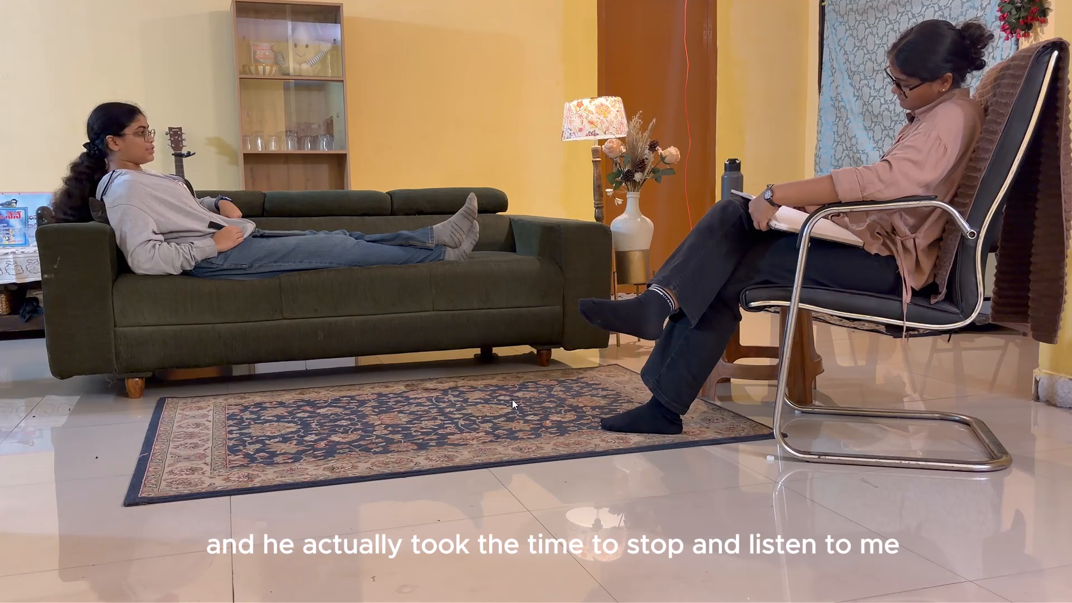
key(space)
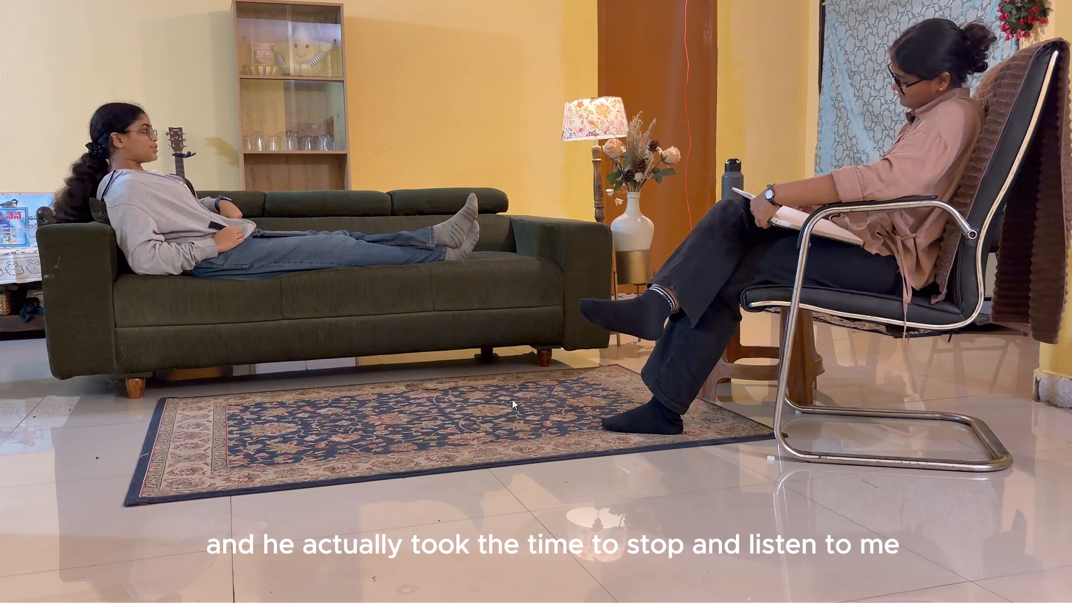
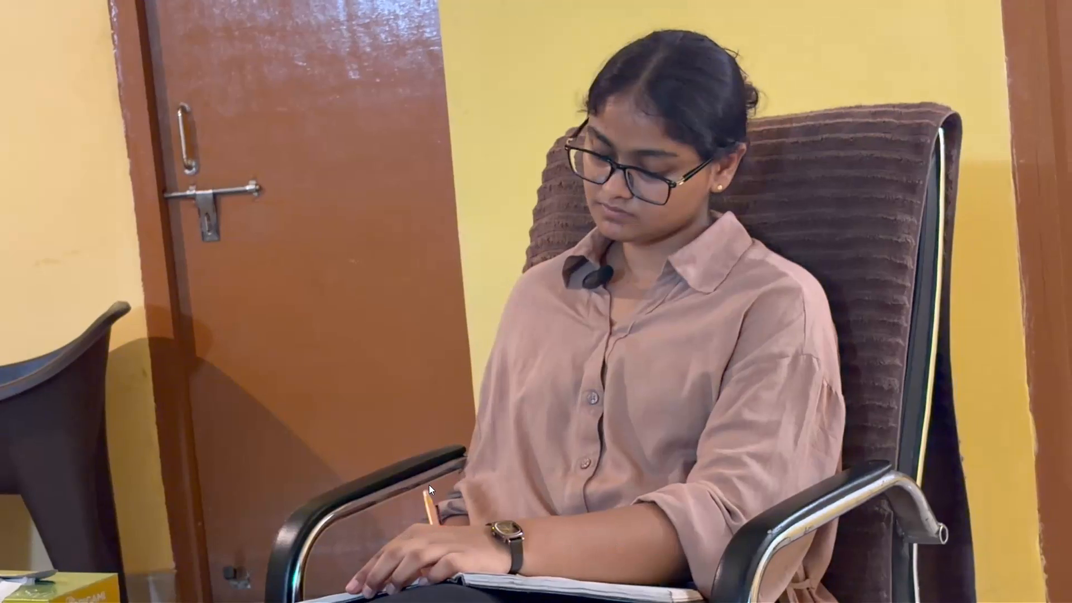
Play the full-screen preview up to the "* Dad knocks the door*" caption and return to the editing view.
key(space)
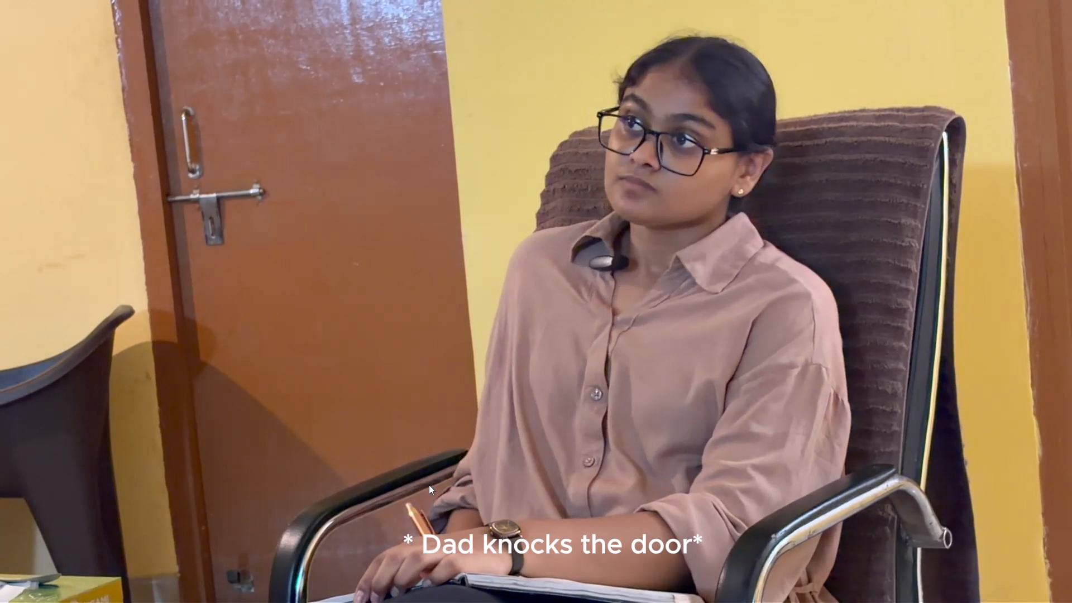
key(space)
text(f)
click(677, 544)
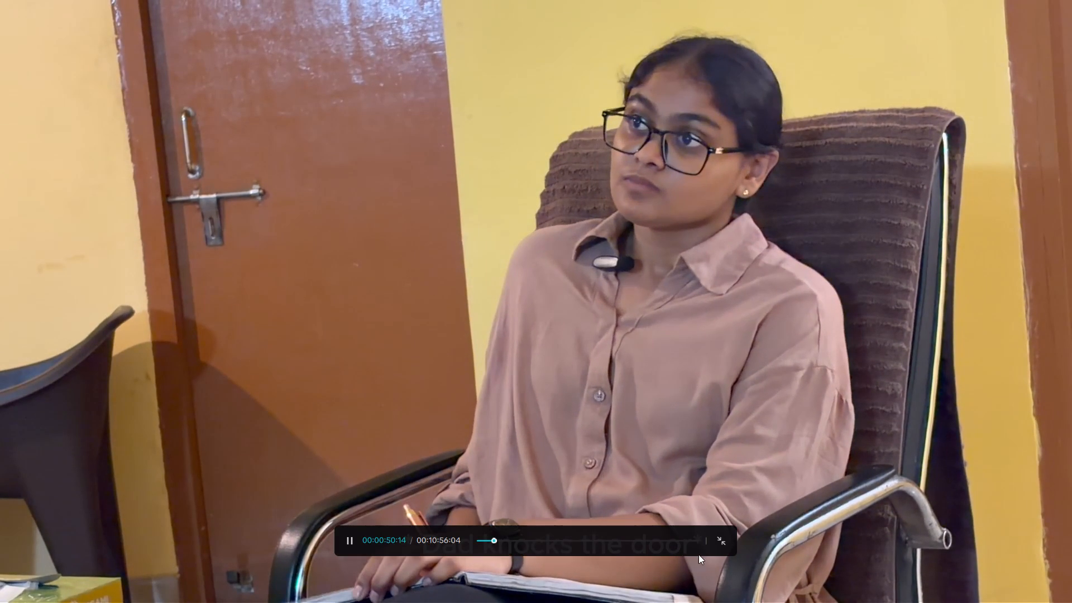
click(720, 542)
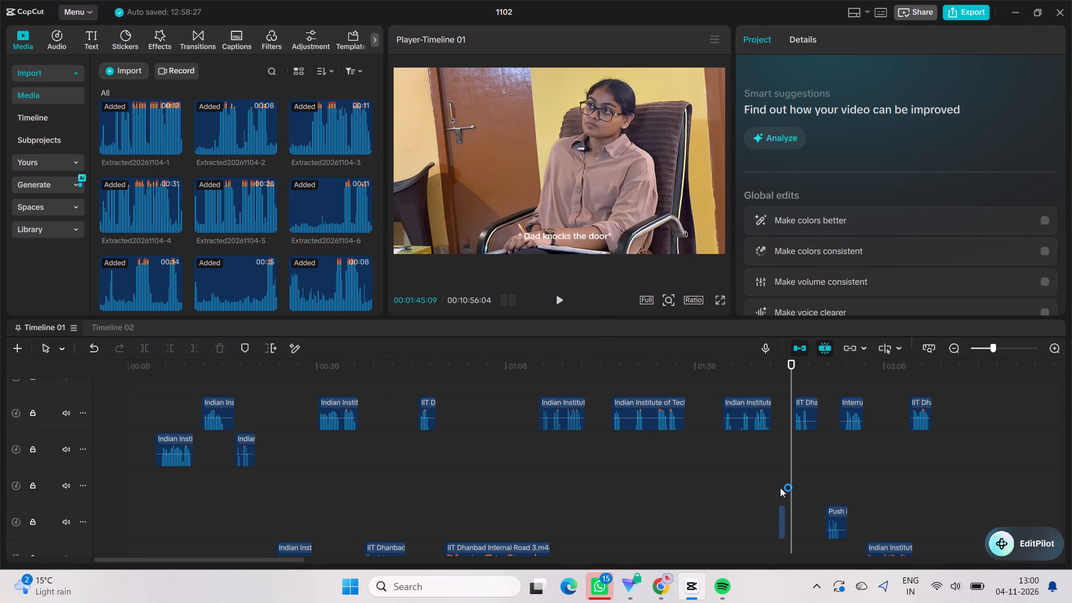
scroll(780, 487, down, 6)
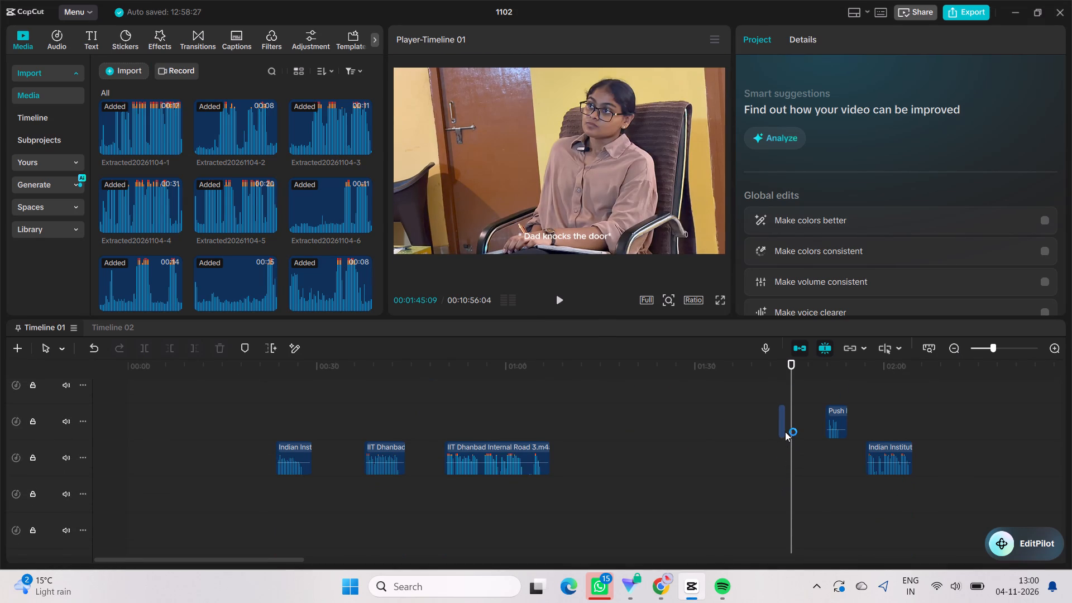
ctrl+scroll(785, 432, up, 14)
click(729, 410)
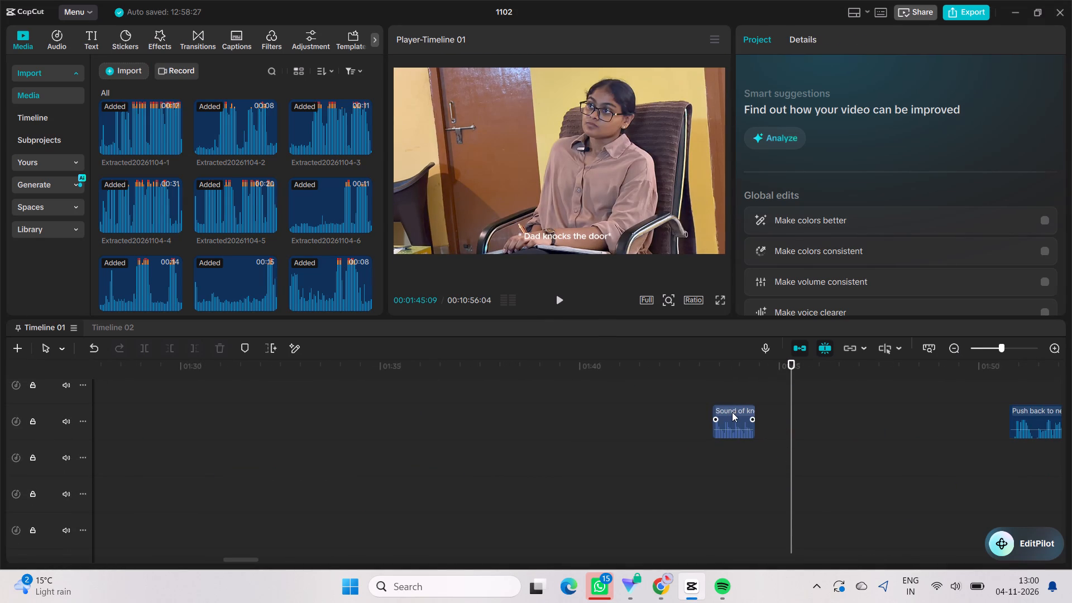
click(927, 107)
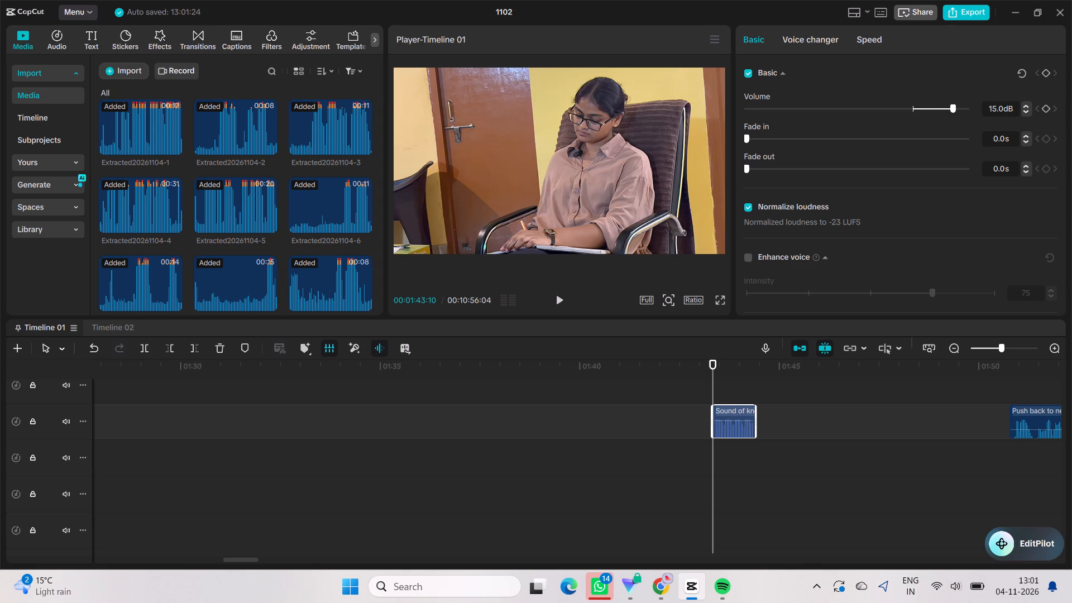
Play from just before the knock, continue full screen through the father's entrance, and return to the editing view near 02:08.
click(709, 386)
key(space)
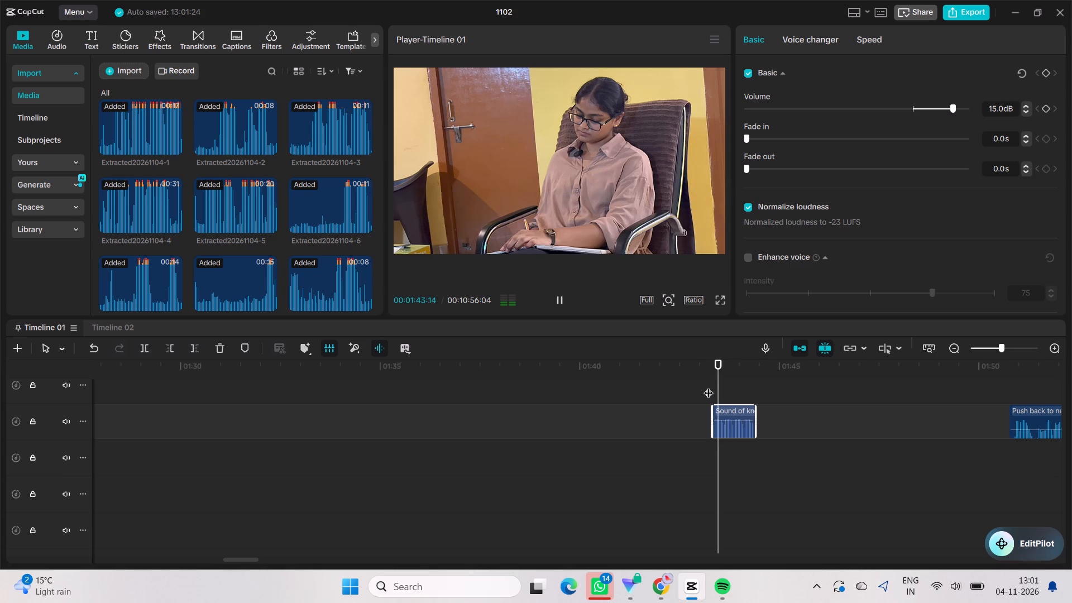
scroll(712, 386, up, 4)
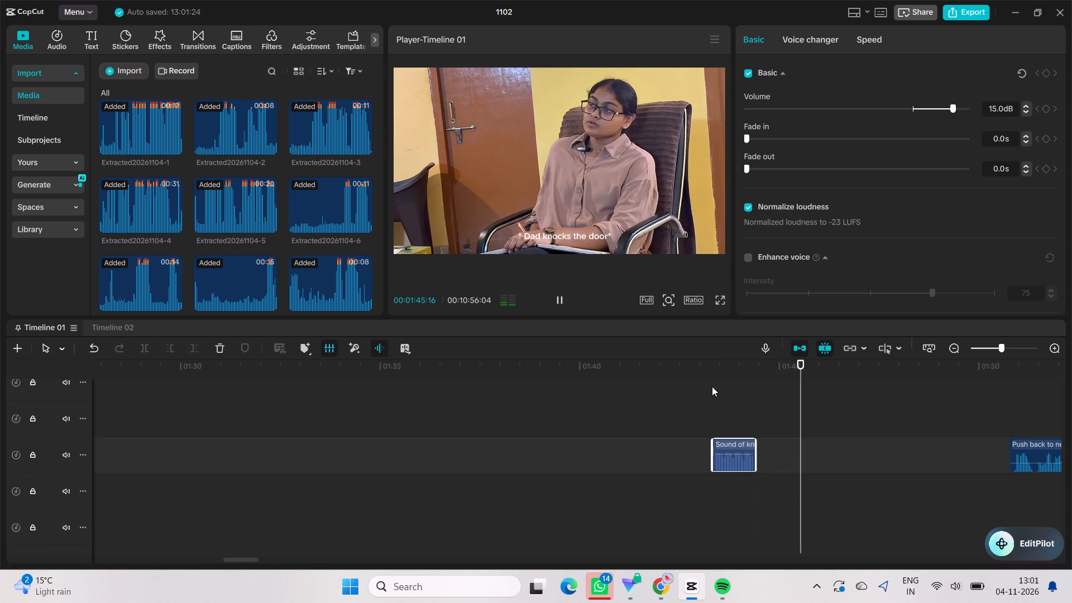
scroll(712, 386, up, 13)
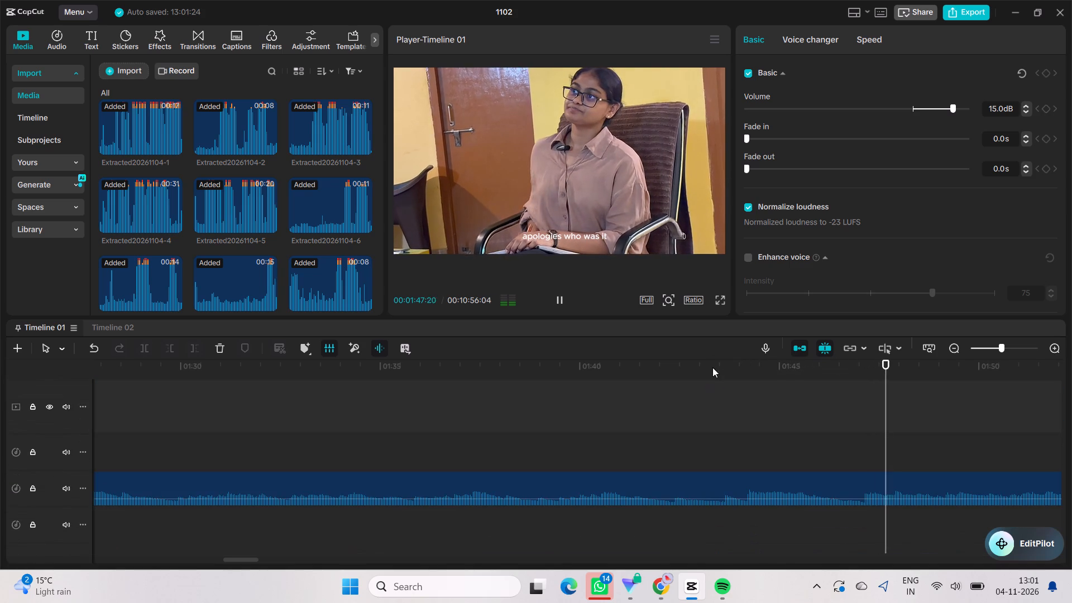
click(716, 302)
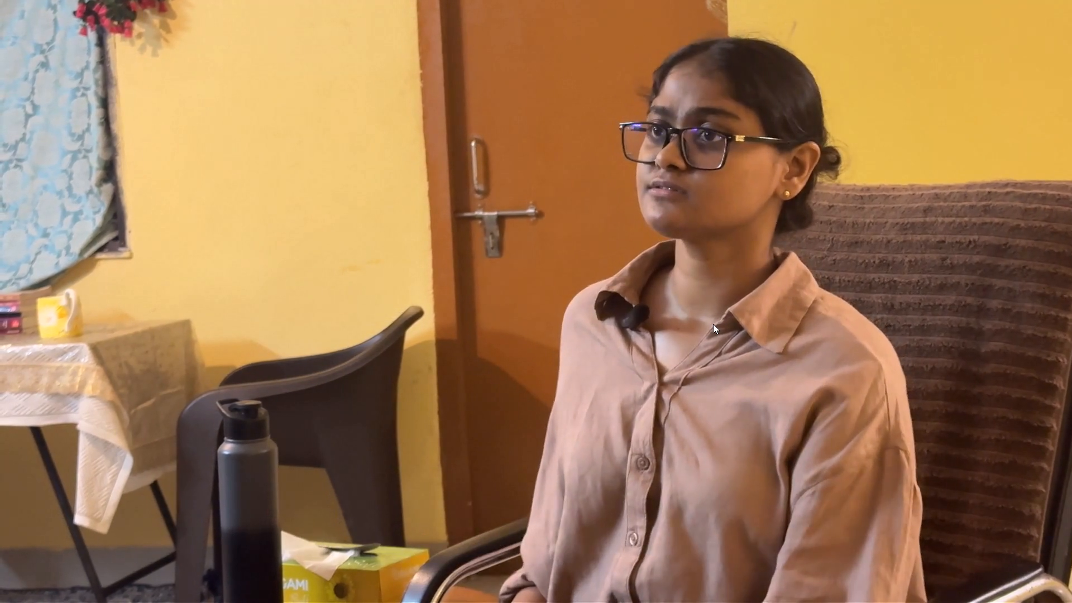
key(space)
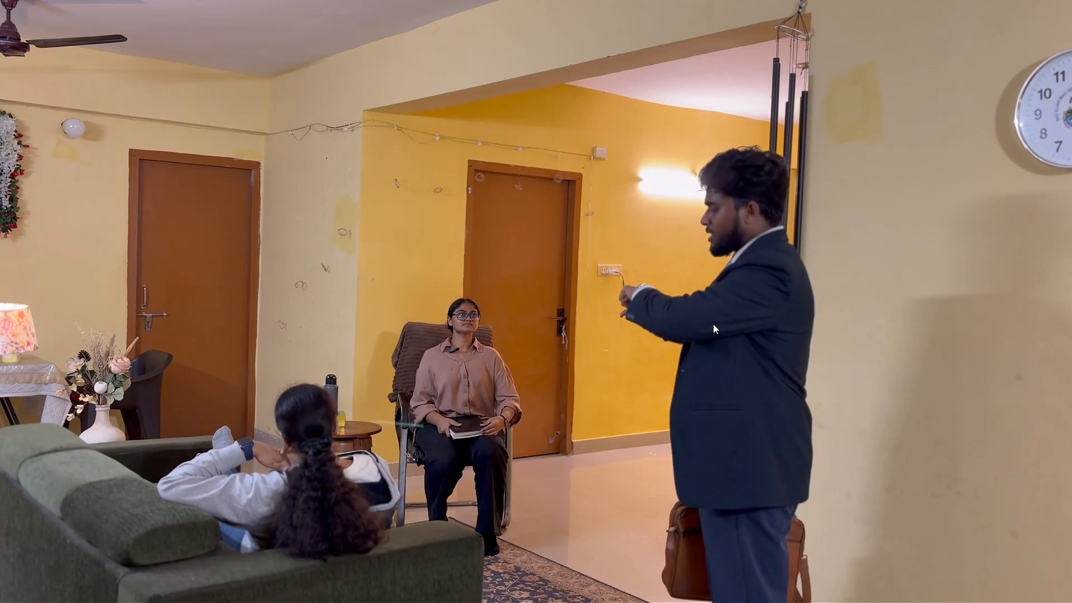
click(595, 463)
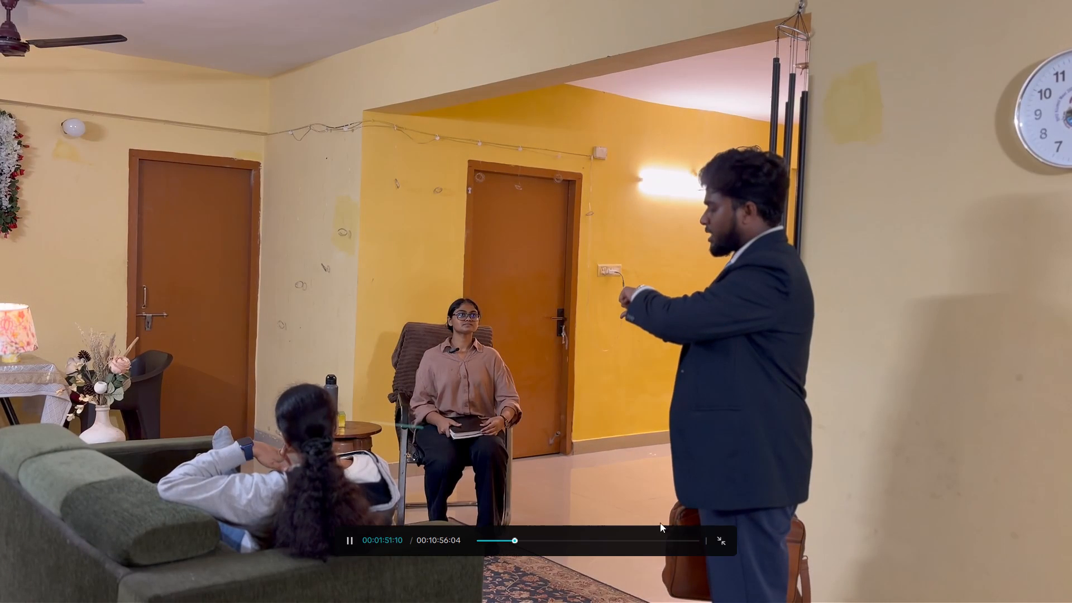
click(726, 541)
Inspect the dialogue audio clips between about 01:57 and 02:07 and replay the scene from about 02:01.
ctrl+scroll(745, 494, down, 5)
scroll(745, 494, down, 16)
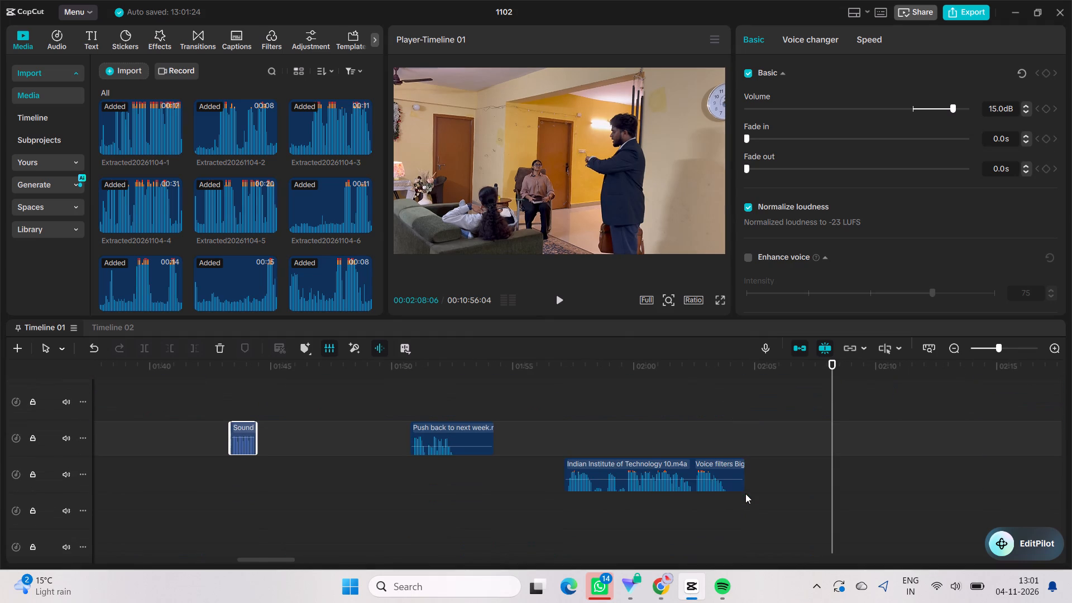
click(724, 463)
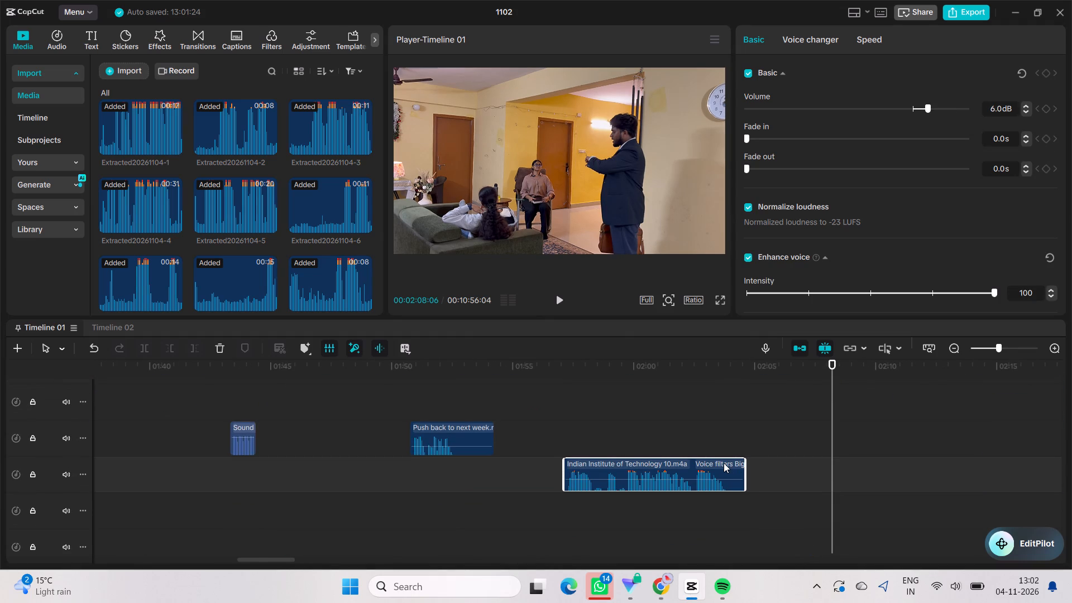
scroll(724, 463, up, 5)
click(762, 405)
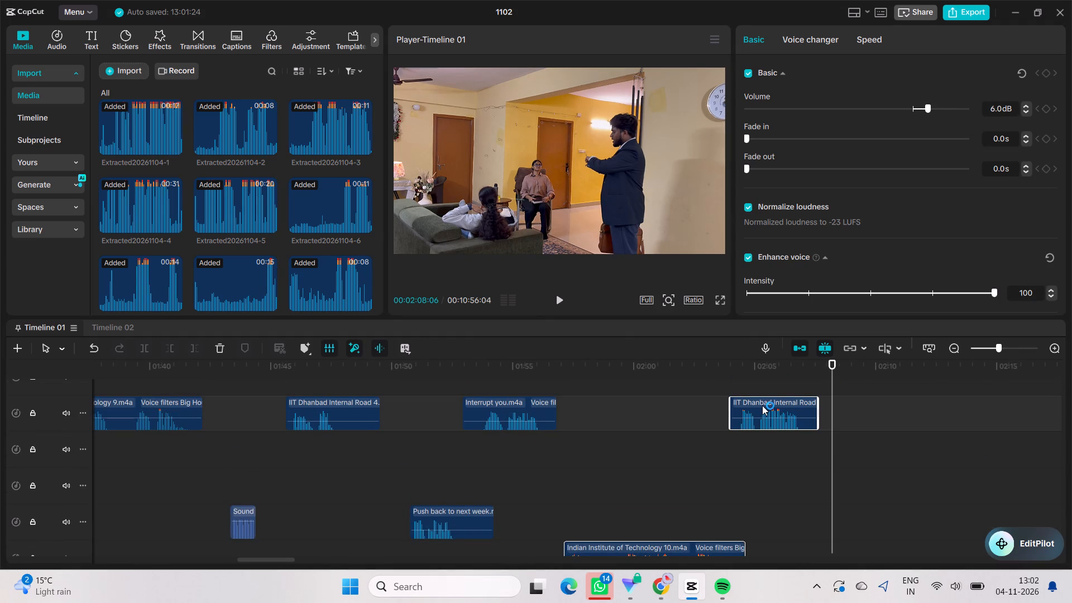
click(697, 544)
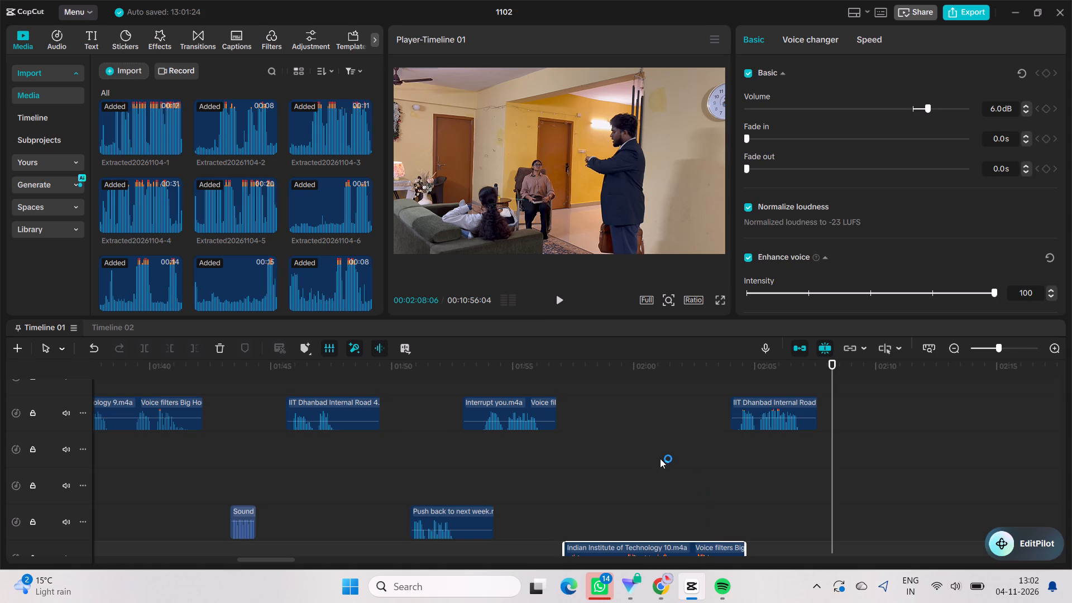
click(659, 457)
key(space)
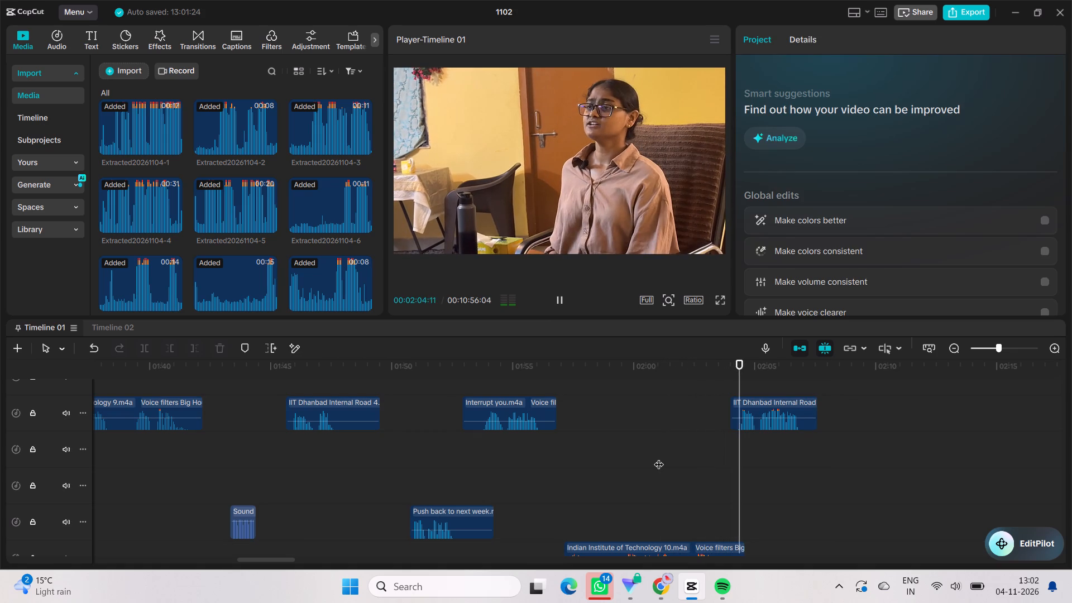
scroll(659, 457, down, 12)
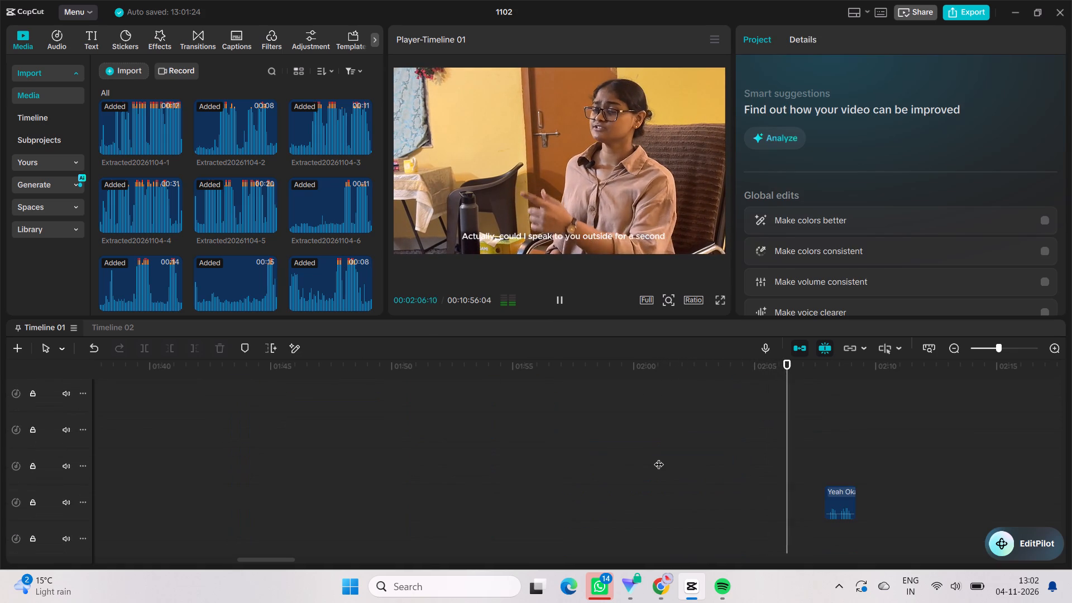
ctrl+scroll(659, 457, down, 7)
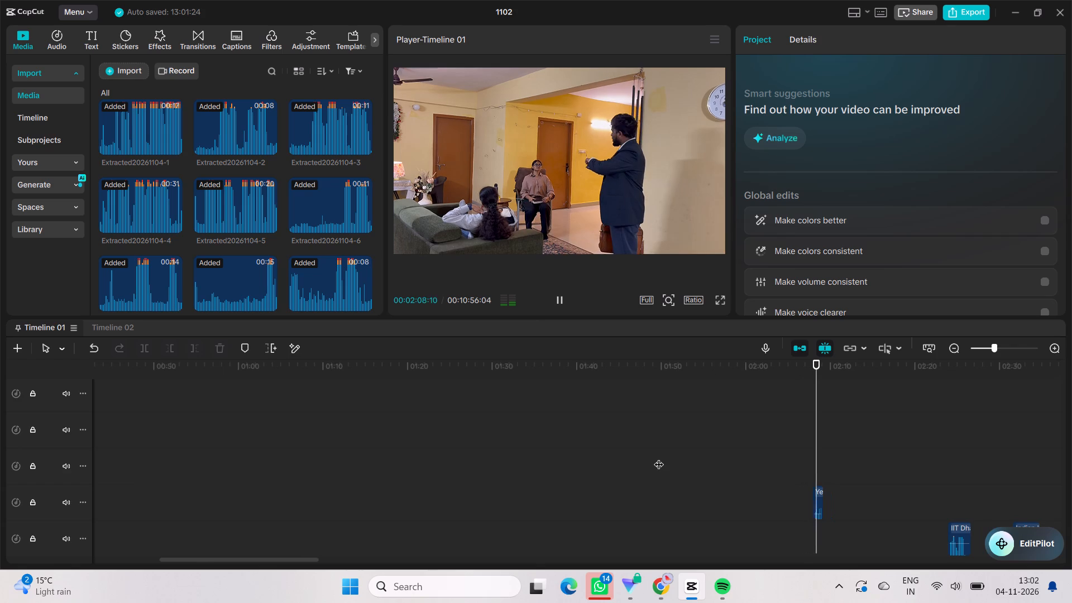
scroll(659, 457, up, 3)
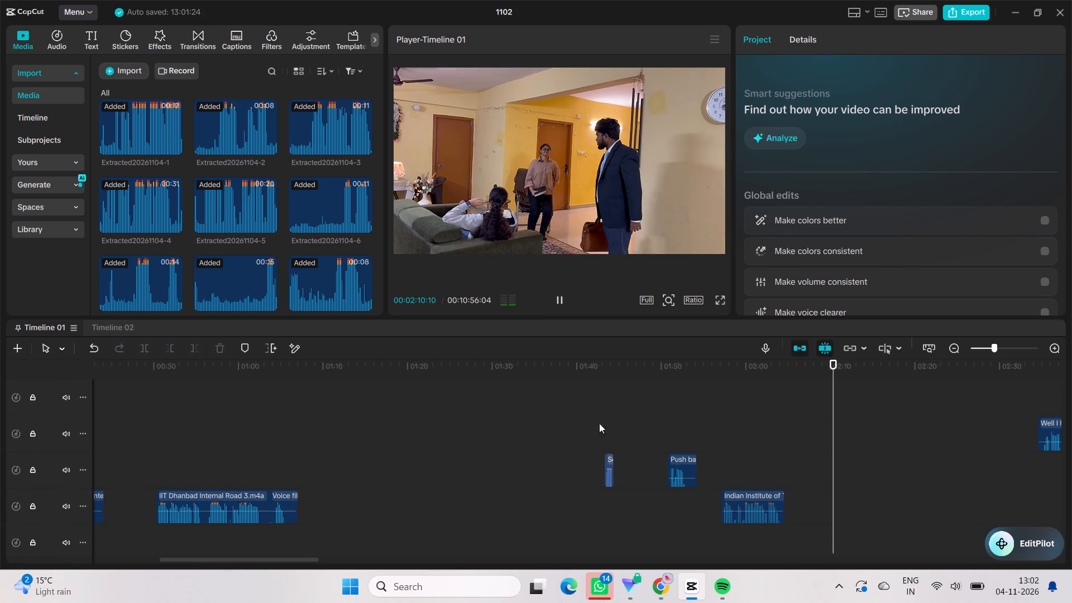
Replay from just before the knock and lower the long background music clip's volume to -8.5 dB.
click(590, 424)
key(space)
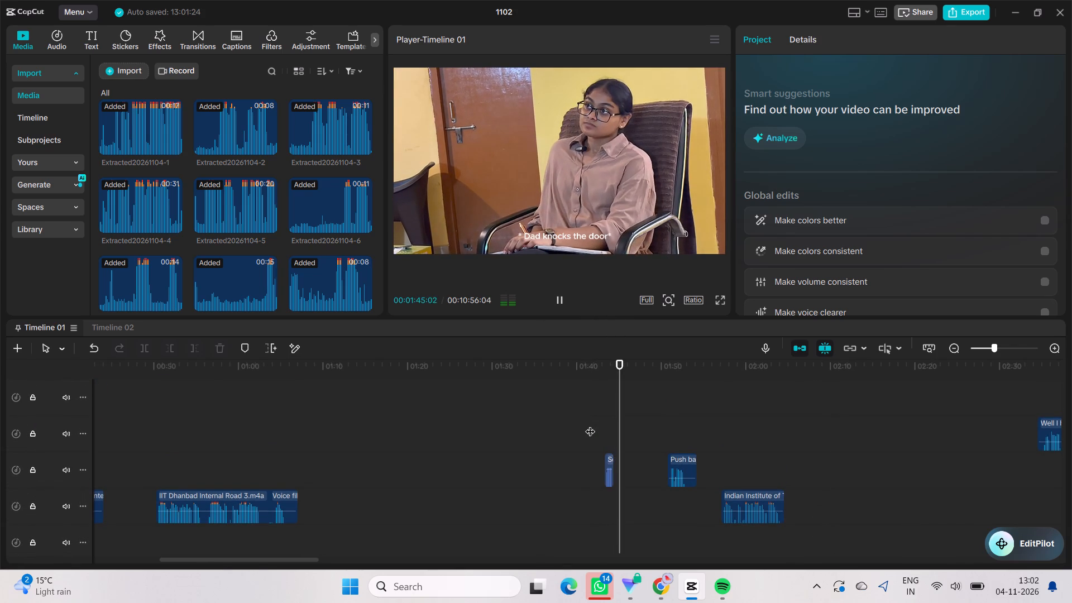
scroll(590, 424, up, 7)
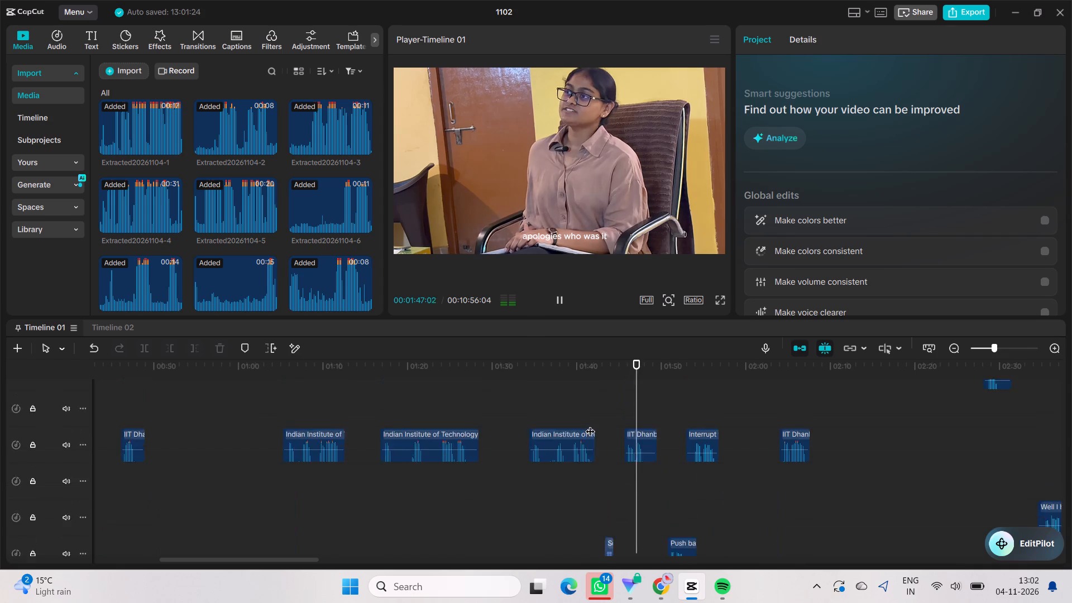
scroll(590, 424, up, 4)
click(600, 427)
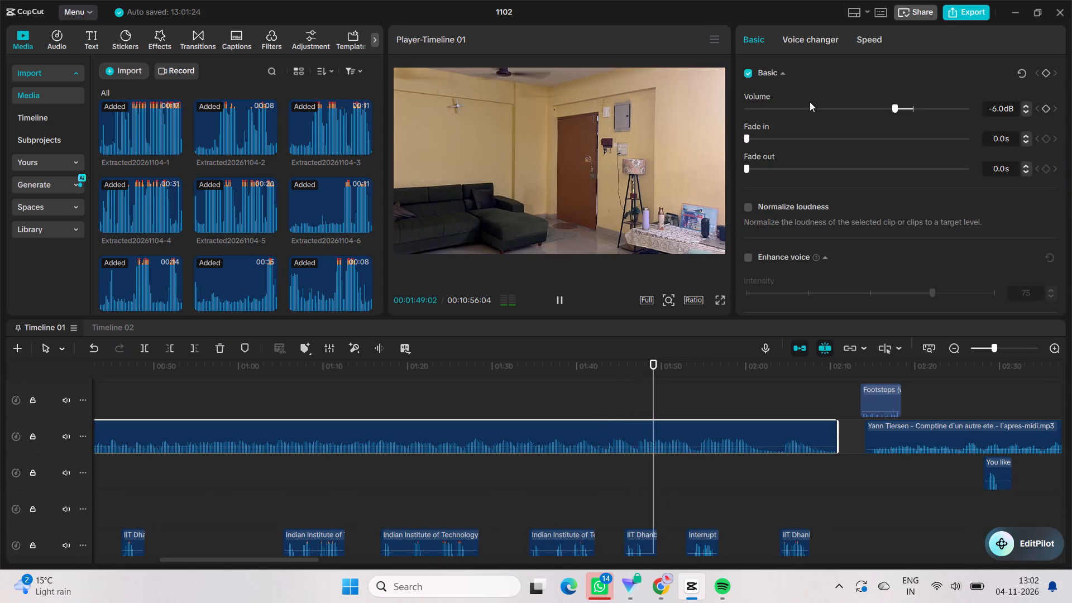
click(887, 107)
click(886, 107)
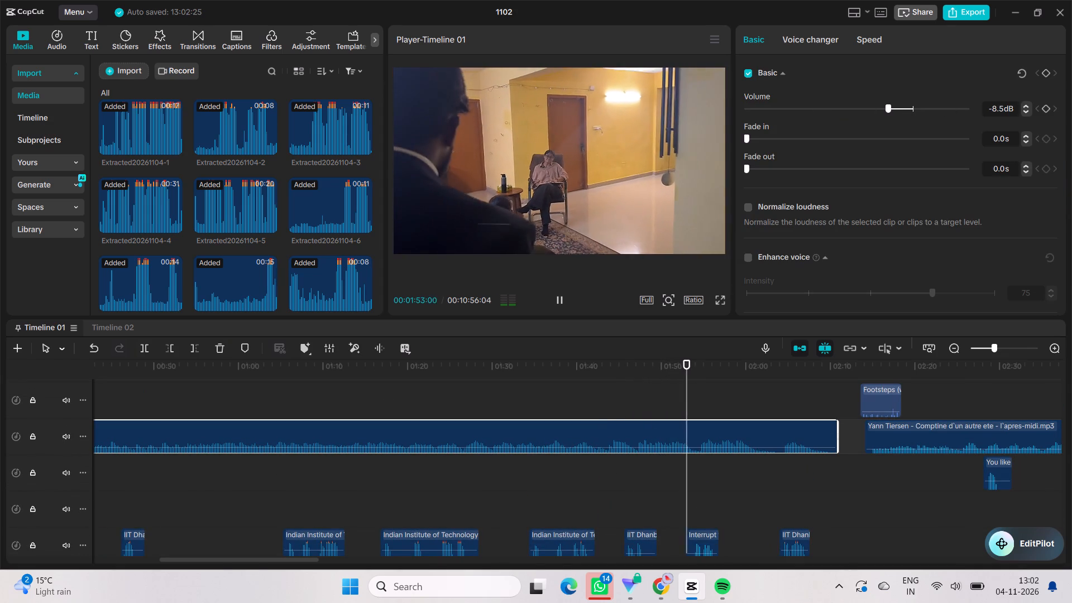
Set the volume of the long background music clip to -9 dB.
drag(1002, 107, 993, 109)
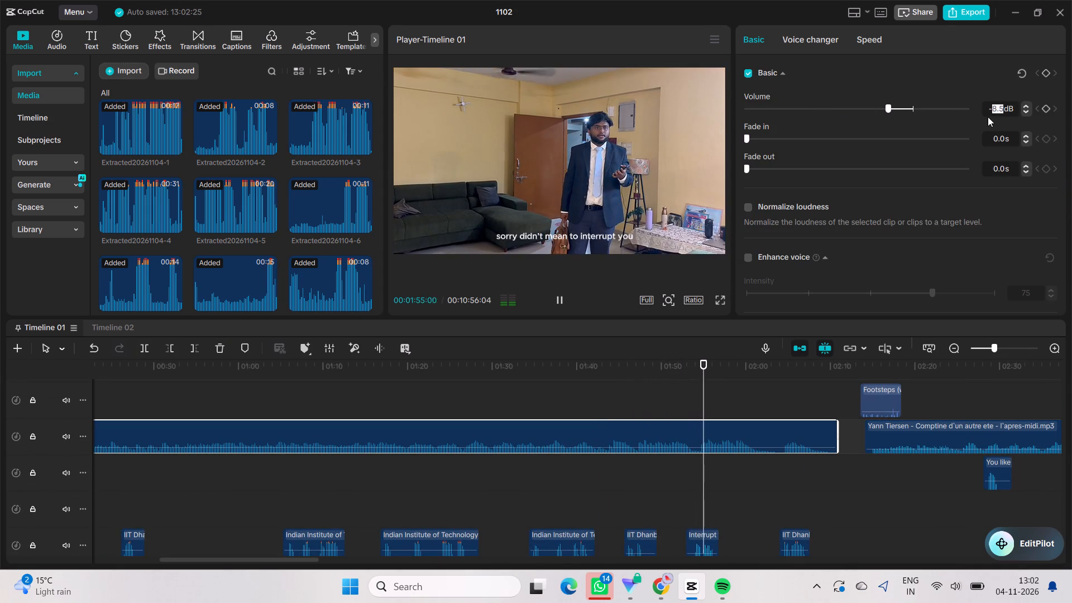
key(9)
key(Return)
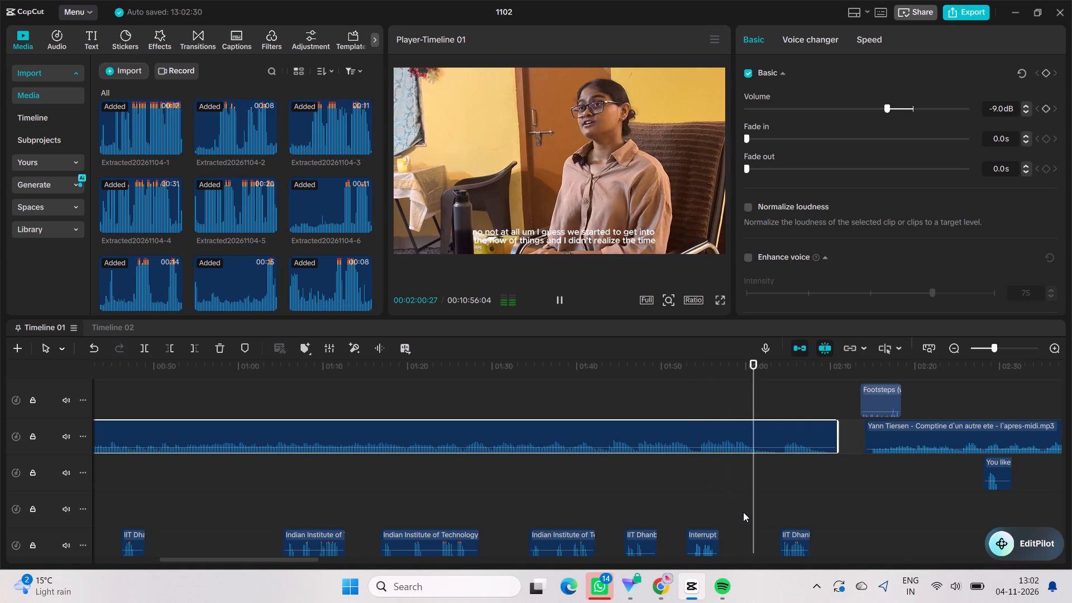
Watch the scene full screen until about 02:12, pause, and return to the editing view.
click(720, 303)
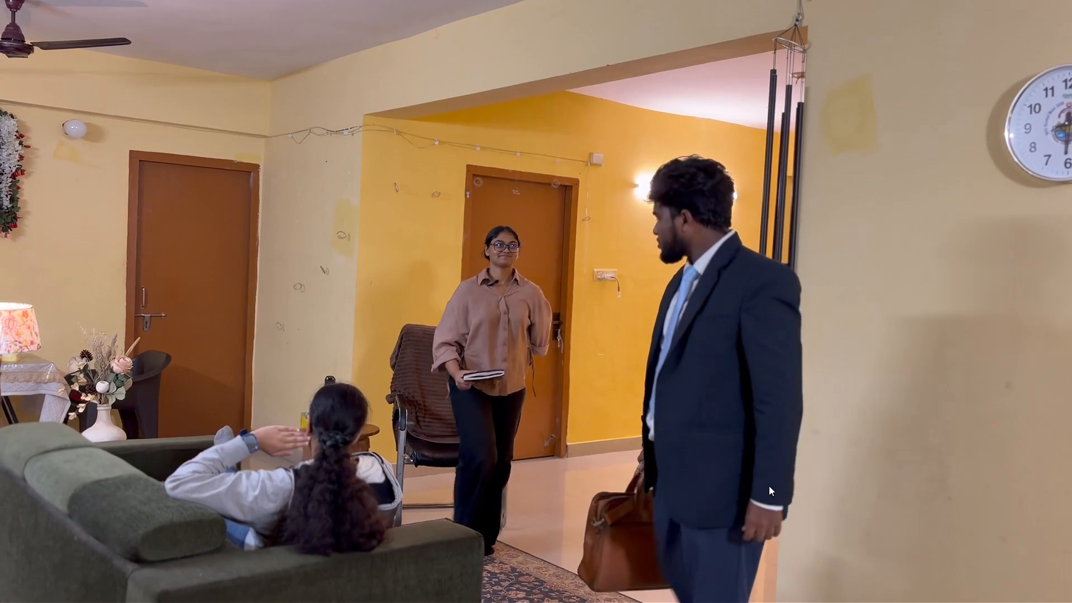
click(659, 443)
key(space)
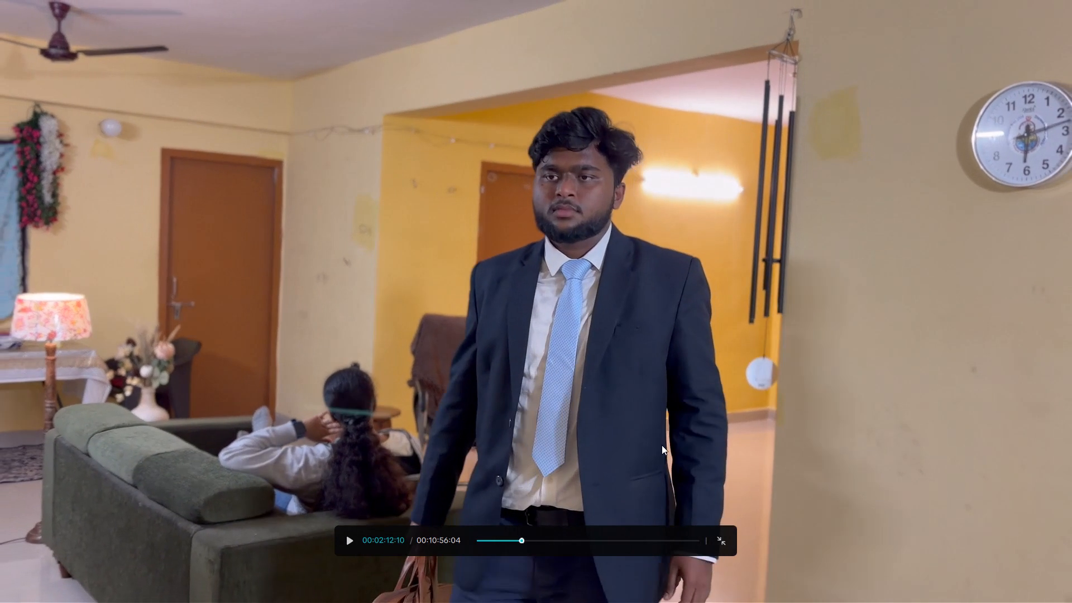
click(719, 535)
Look through the stacked audio tracks for the dialogue clips around 02:00 to 02:10.
scroll(801, 473, down, 4)
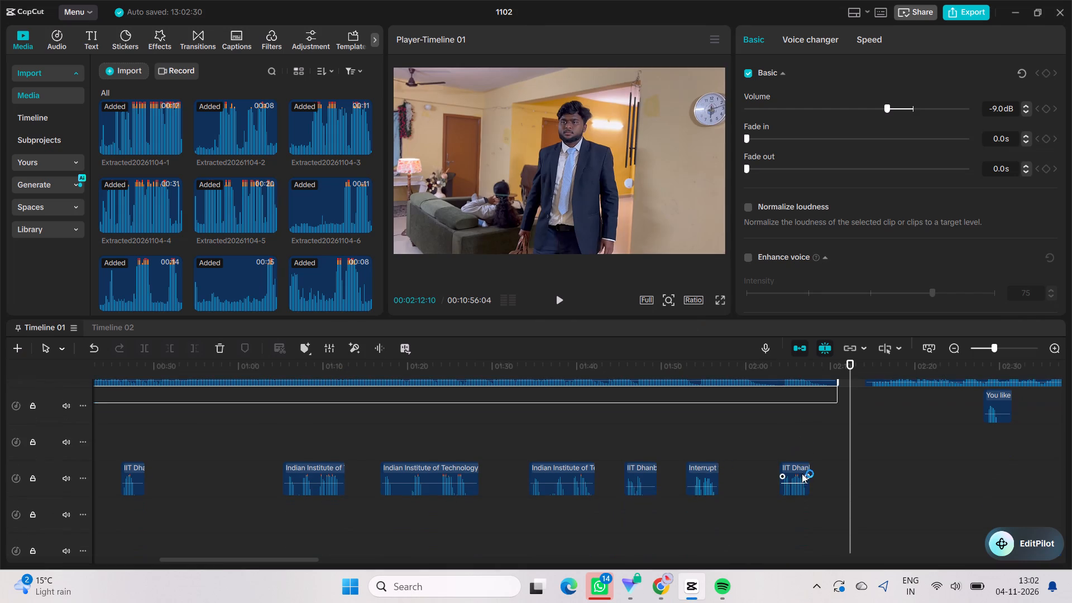
scroll(812, 513, down, 11)
scroll(807, 510, up, 8)
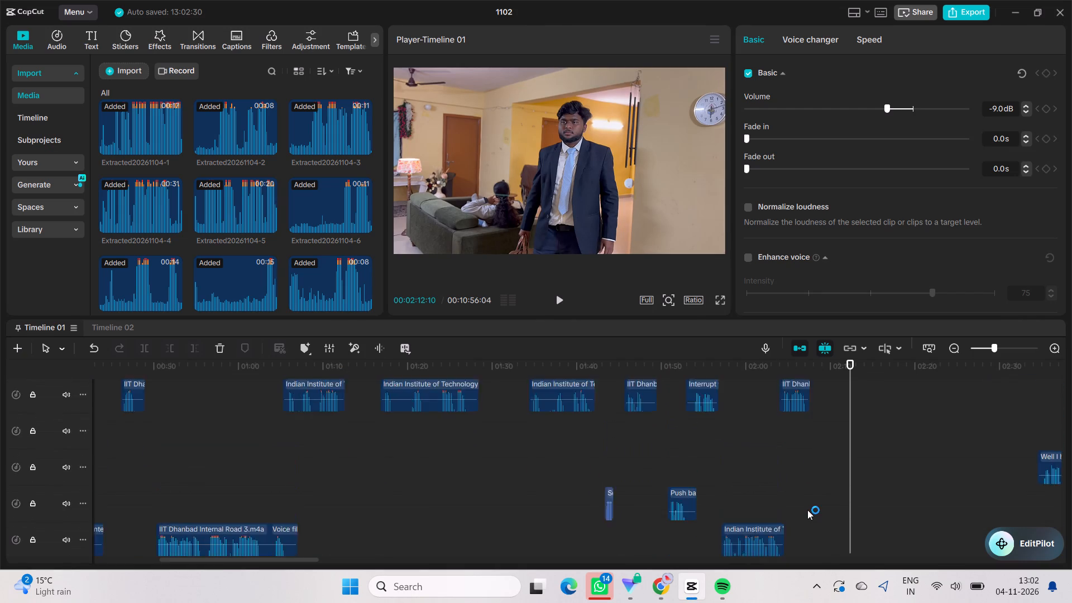
scroll(807, 510, up, 6)
scroll(807, 510, down, 18)
scroll(807, 510, up, 10)
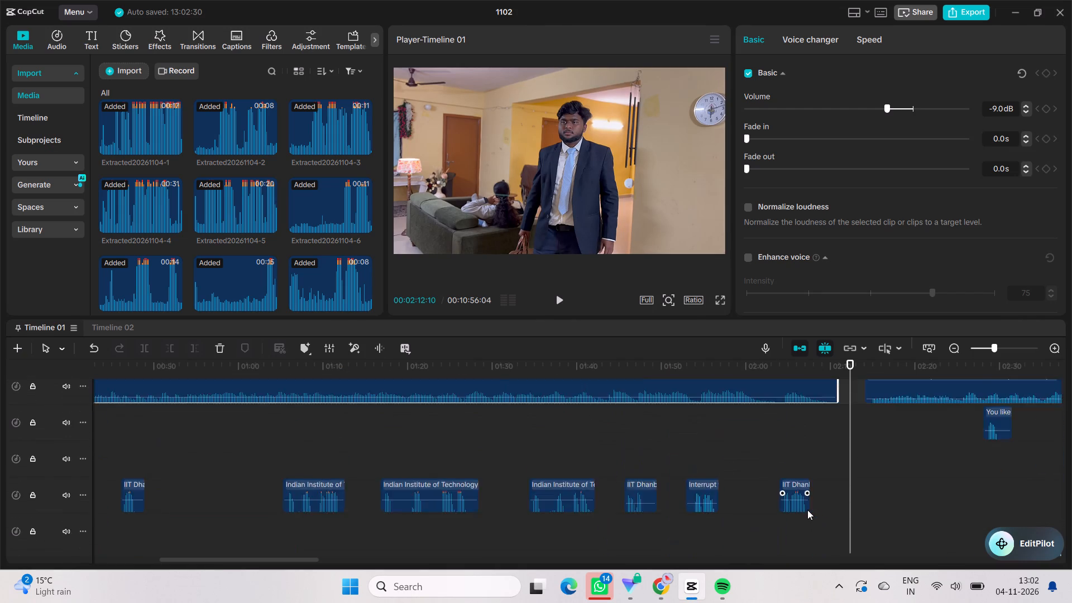
scroll(807, 510, up, 20)
scroll(807, 510, up, 6)
scroll(807, 510, down, 17)
scroll(807, 510, up, 1)
scroll(807, 510, down, 3)
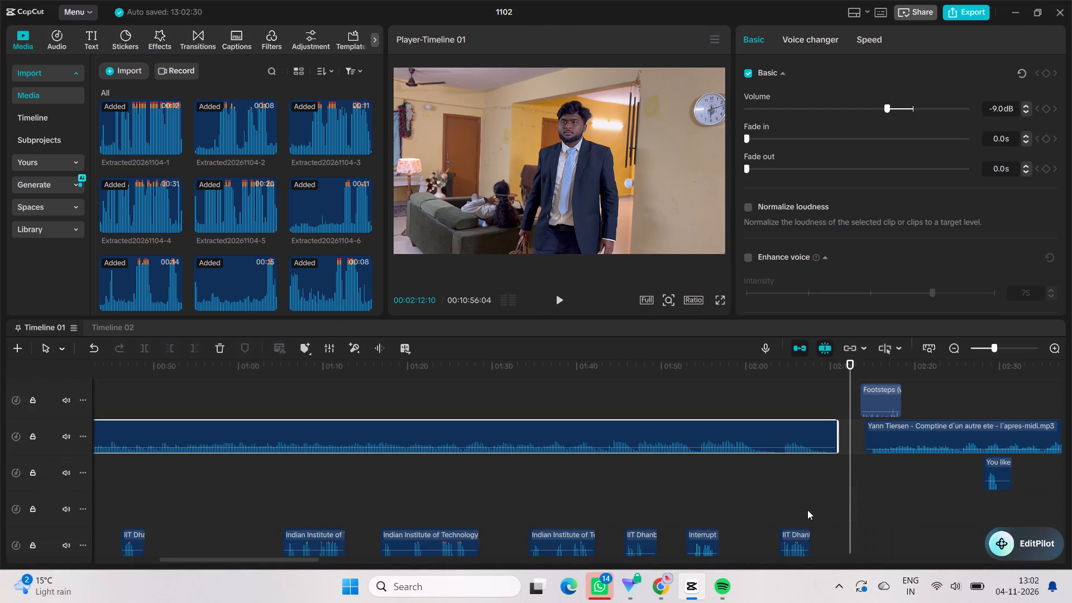
scroll(807, 510, down, 7)
scroll(807, 510, up, 1)
scroll(807, 510, down, 20)
scroll(807, 510, down, 1)
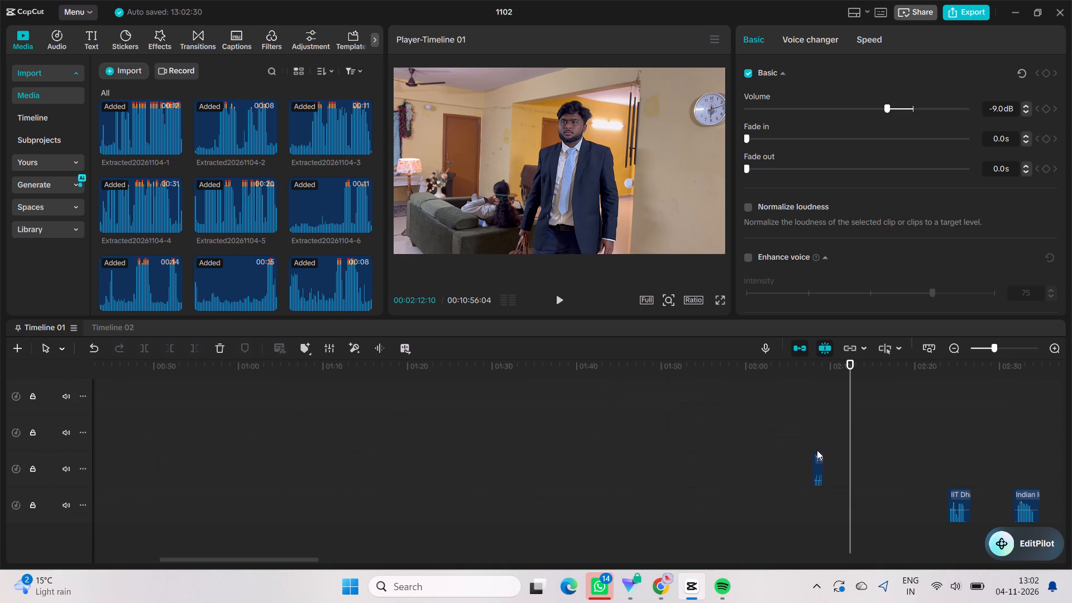
Duplicate the caption "Actually, could I speak to you outside for a second" at about 02:08, just after the original.
click(812, 441)
scroll(812, 441, up, 11)
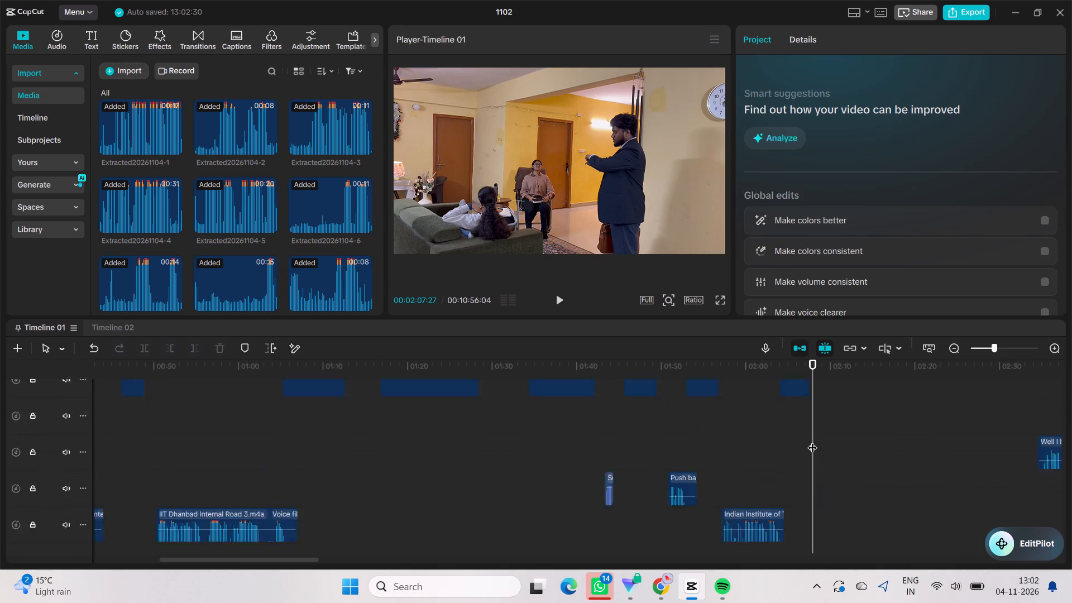
scroll(812, 441, up, 20)
scroll(812, 441, up, 14)
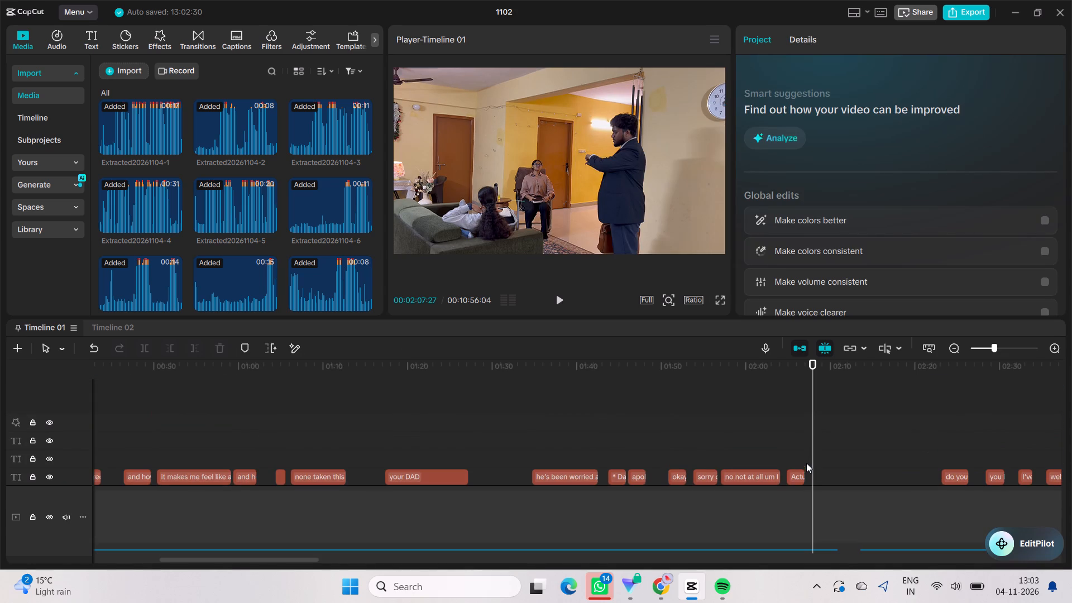
click(797, 470)
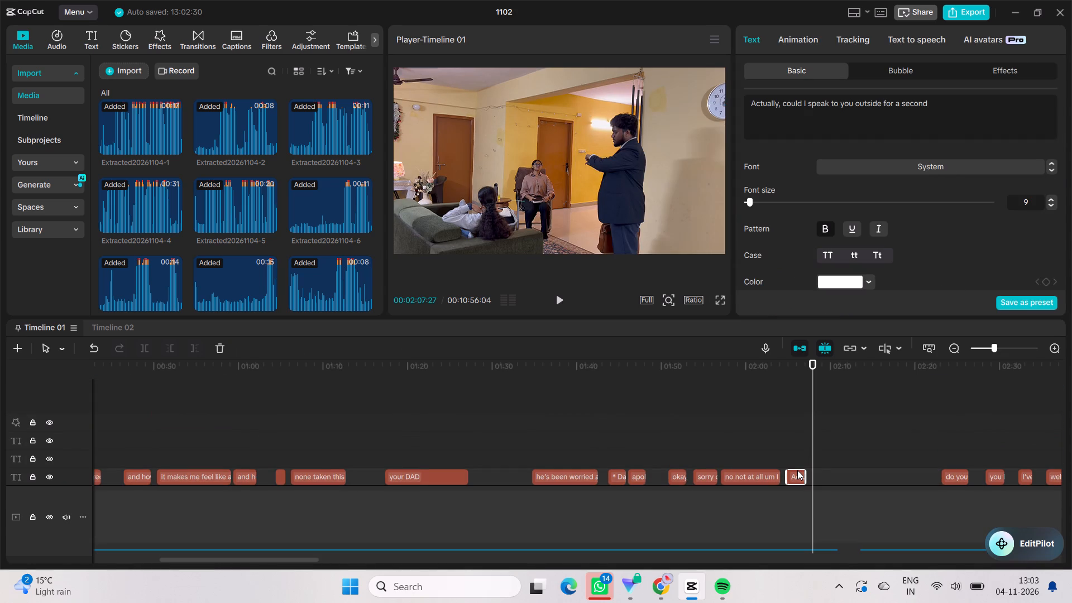
key(ctrl+c)
key(ctrl+v)
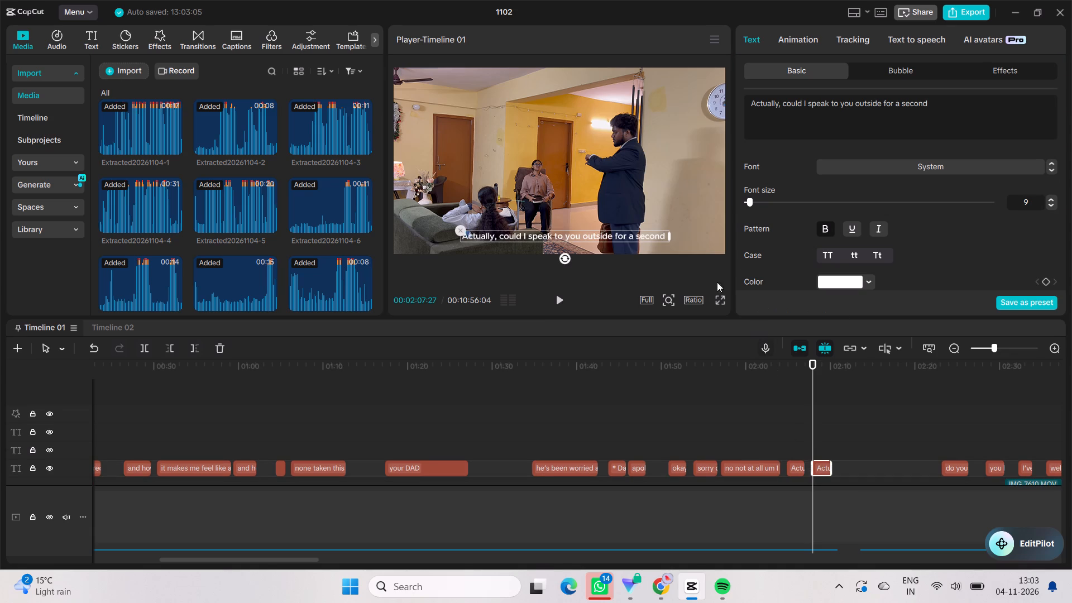
Replace the duplicated caption's text with "Yeah , Okay...".
click(828, 109)
key(ctrl+a)
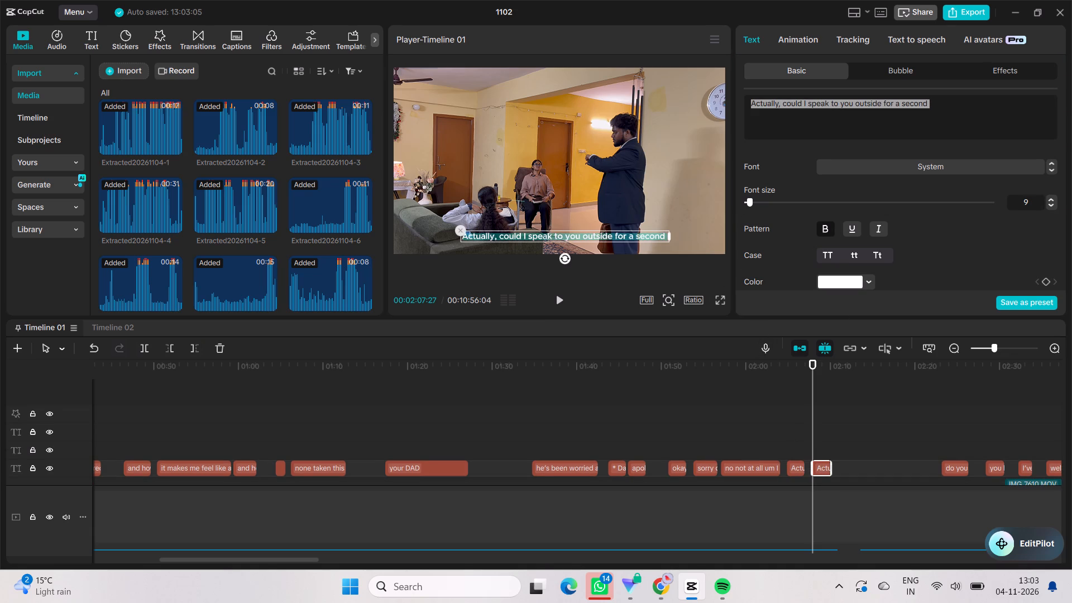
text(Yeah)
text(,,)
key(BackSpace)
key(BackSpace)
key(space)
text(,)
key(space)
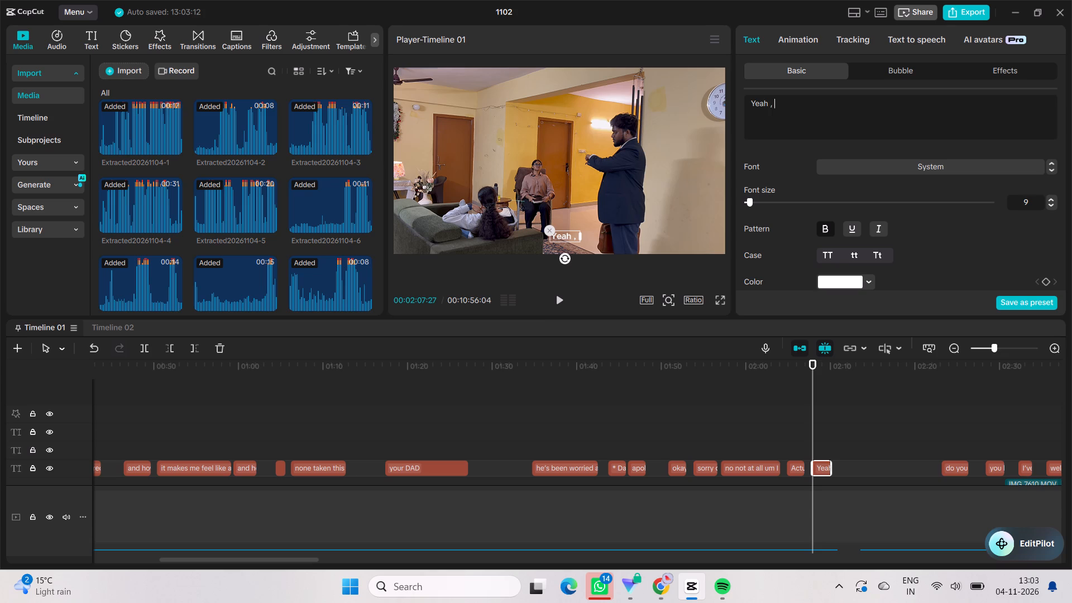
text(Okay)
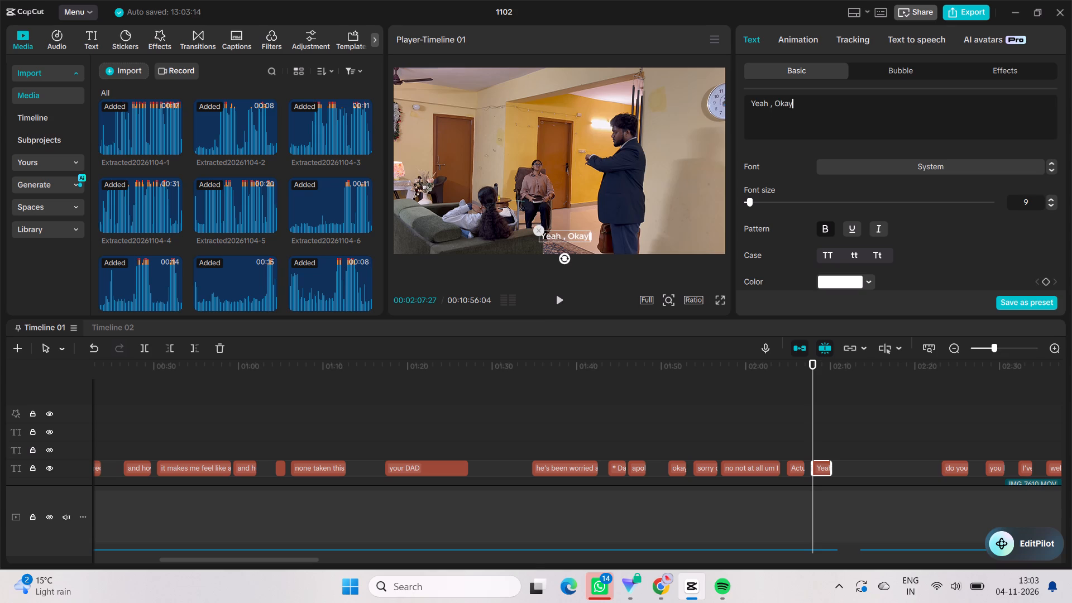
text(...)
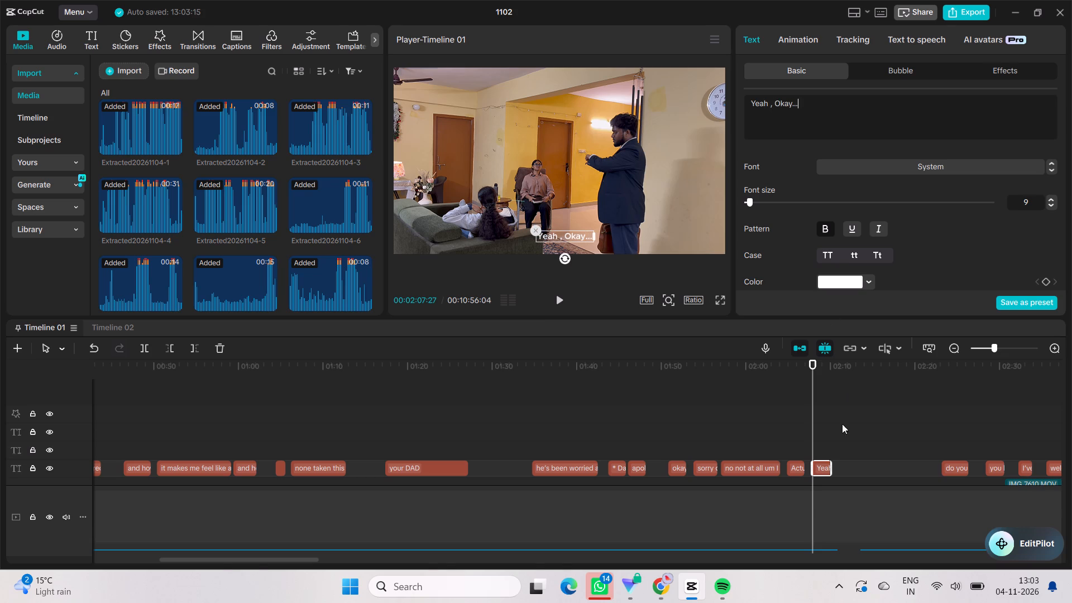
Replay the moment from about 02:07 to 02:10 repeatedly to check the "Yeah , Okay..." caption's timing against the speech.
click(811, 433)
key(space)
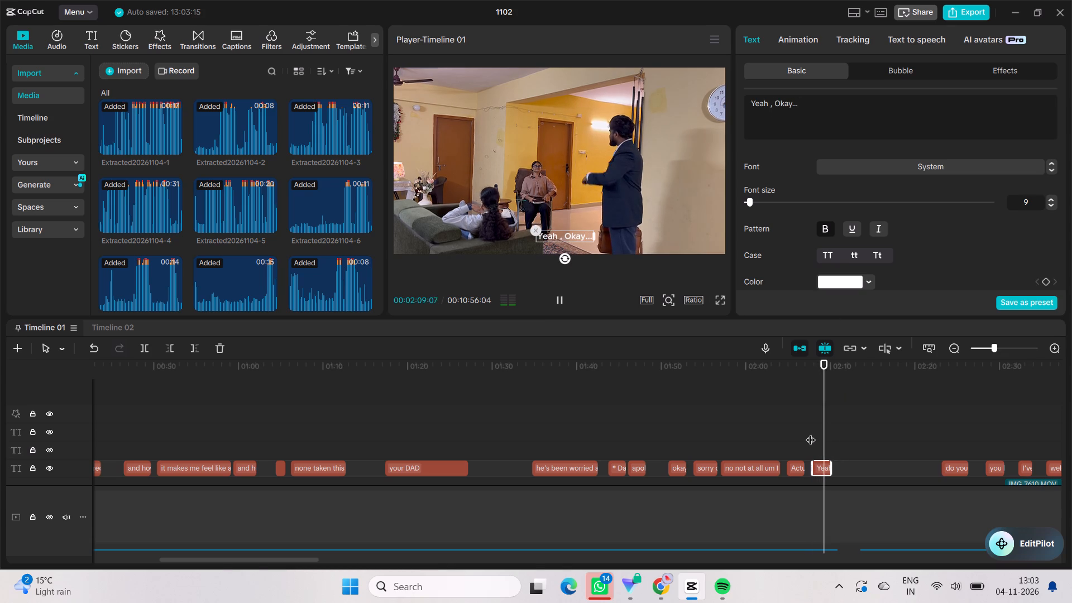
key(space)
click(811, 433)
key(space)
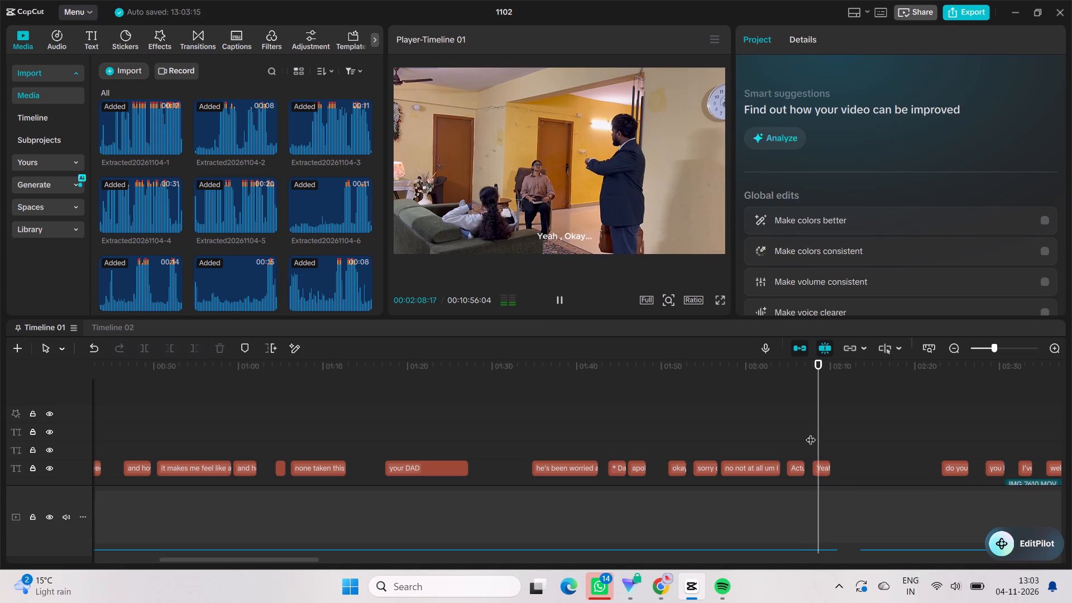
key(space)
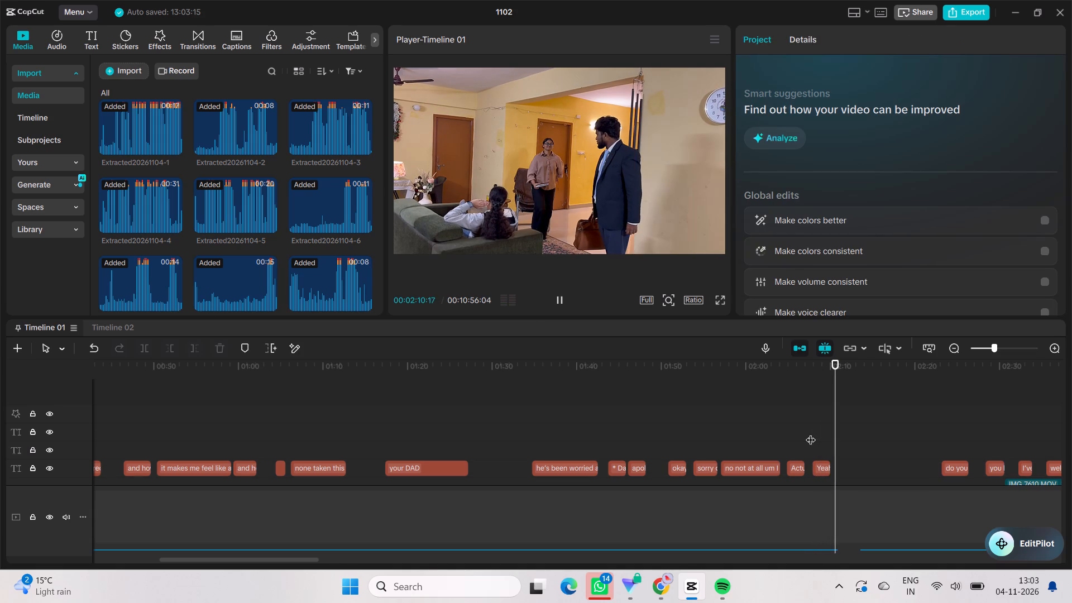
click(811, 433)
key(space)
double_click(811, 433)
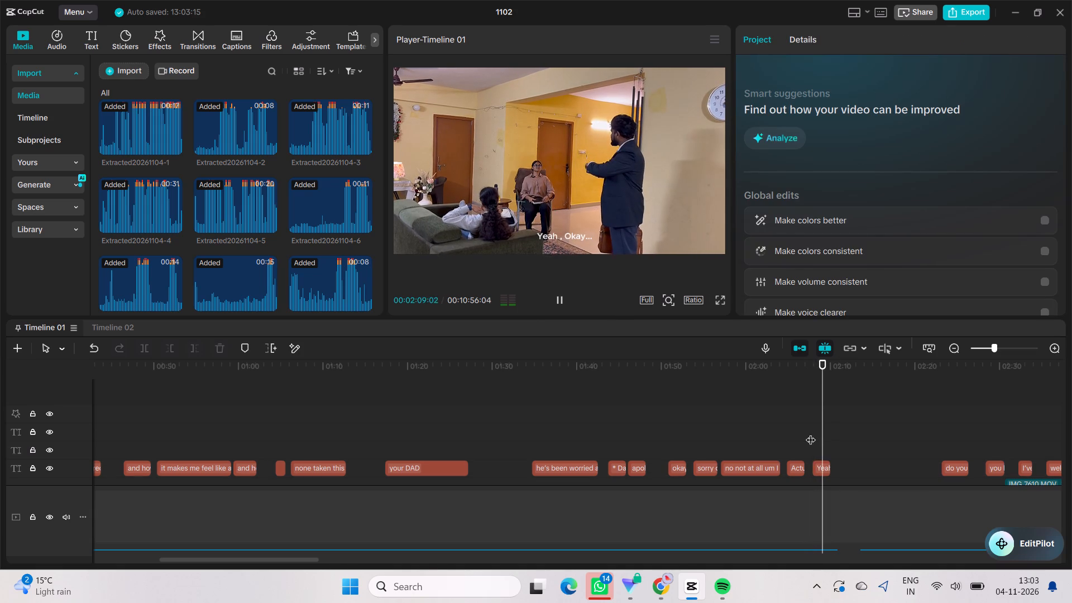
key(space)
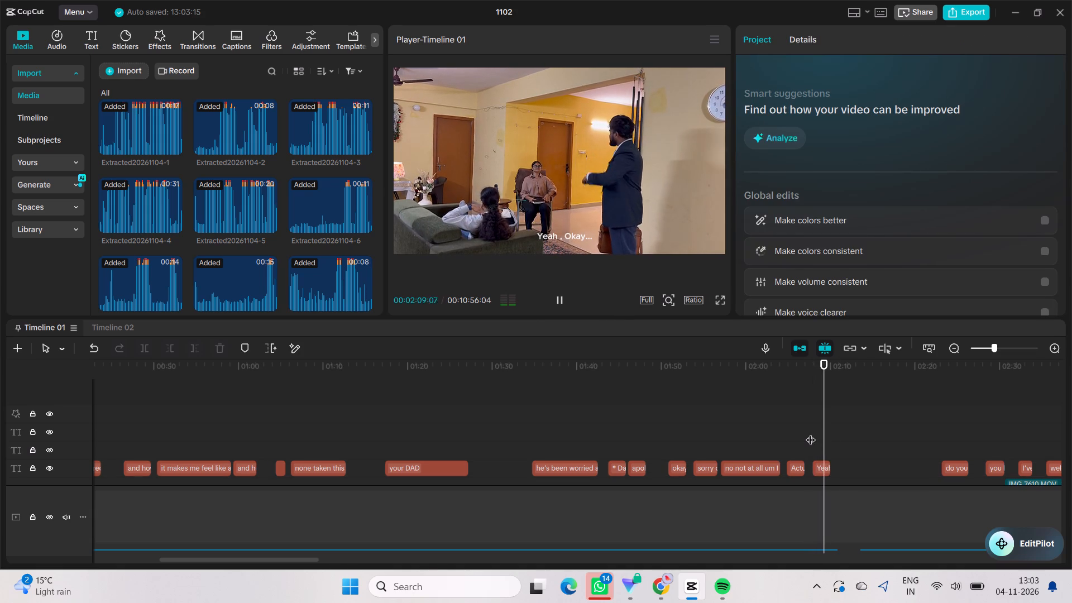
key(space)
click(811, 433)
key(space)
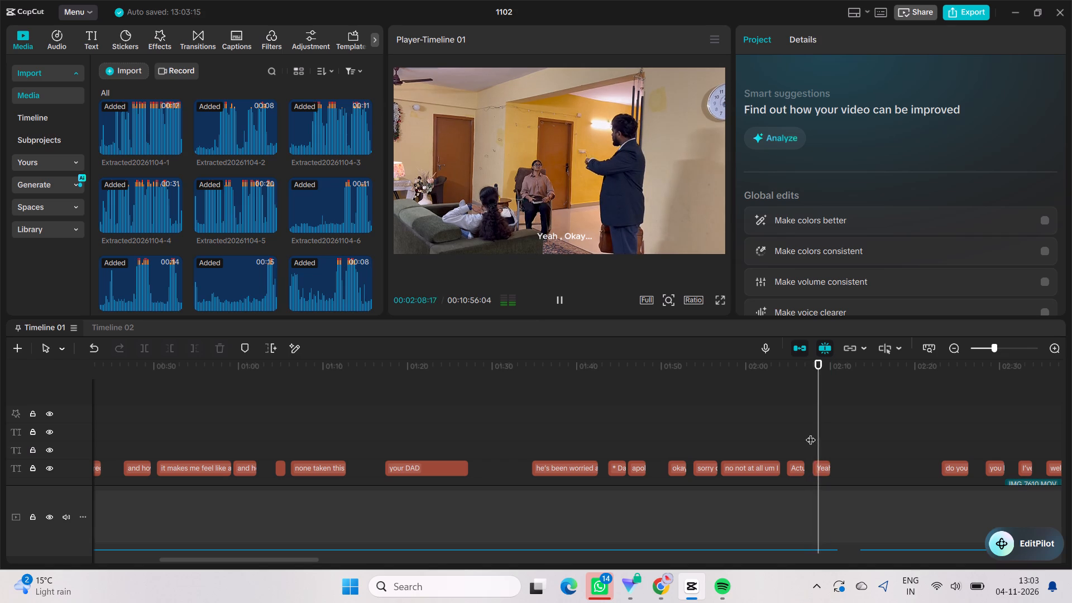
key(space)
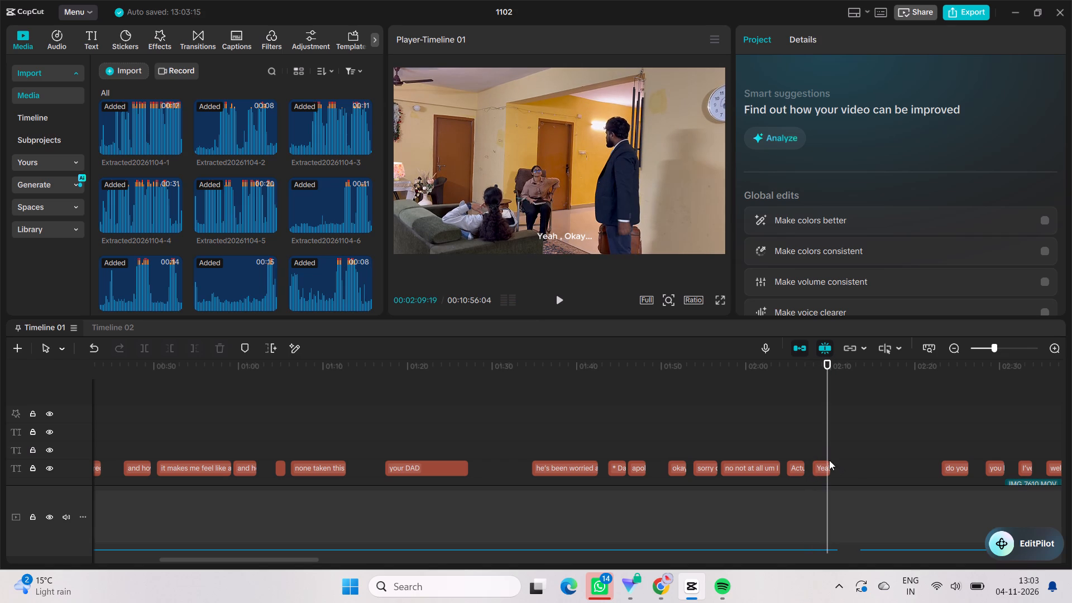
click(822, 455)
key(space)
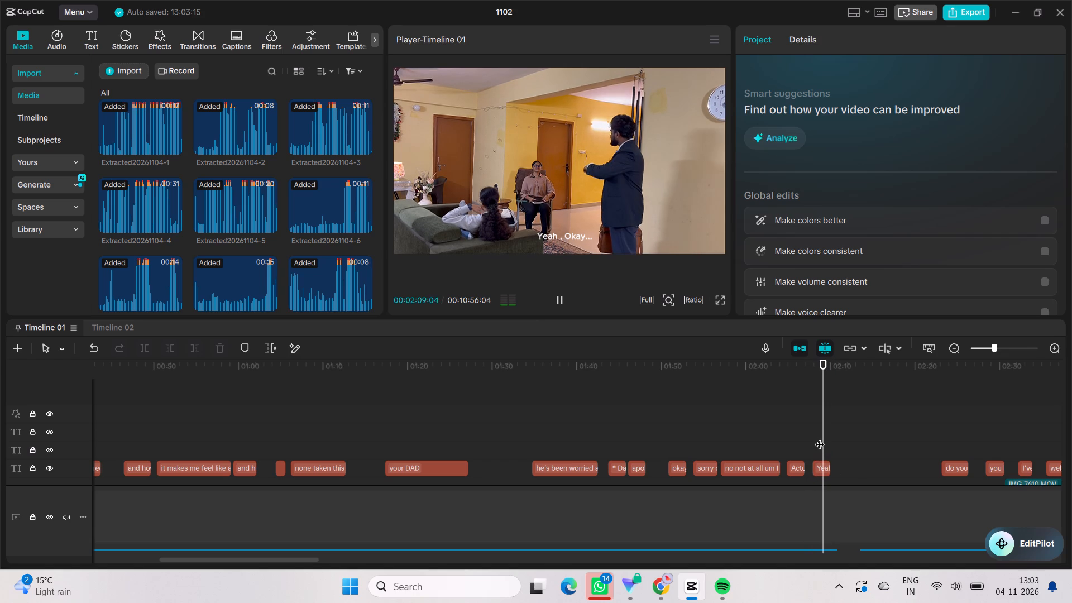
key(space)
click(820, 437)
key(space)
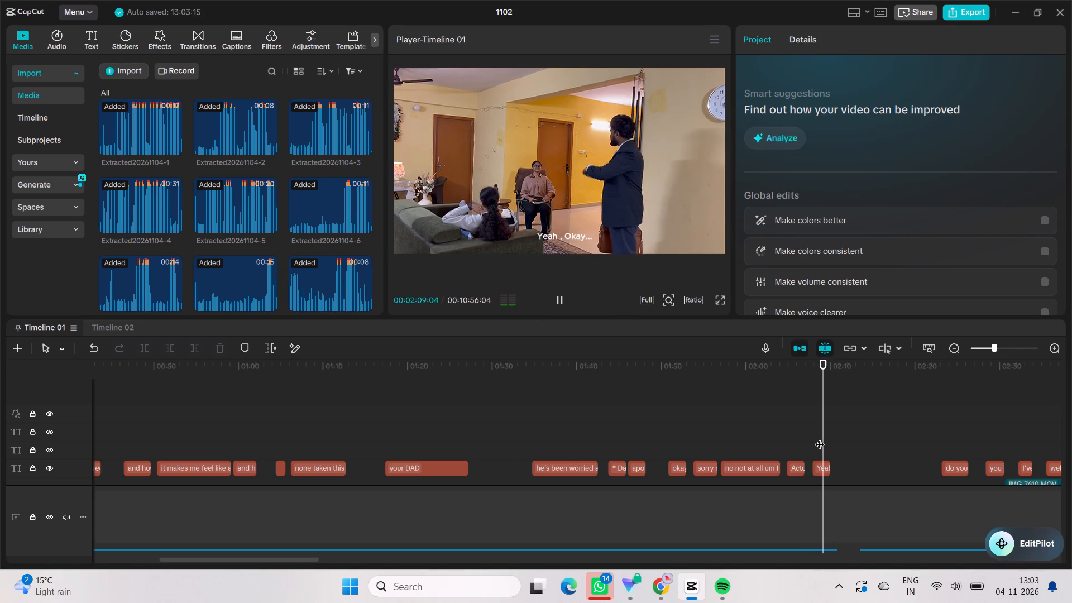
key(space)
click(808, 436)
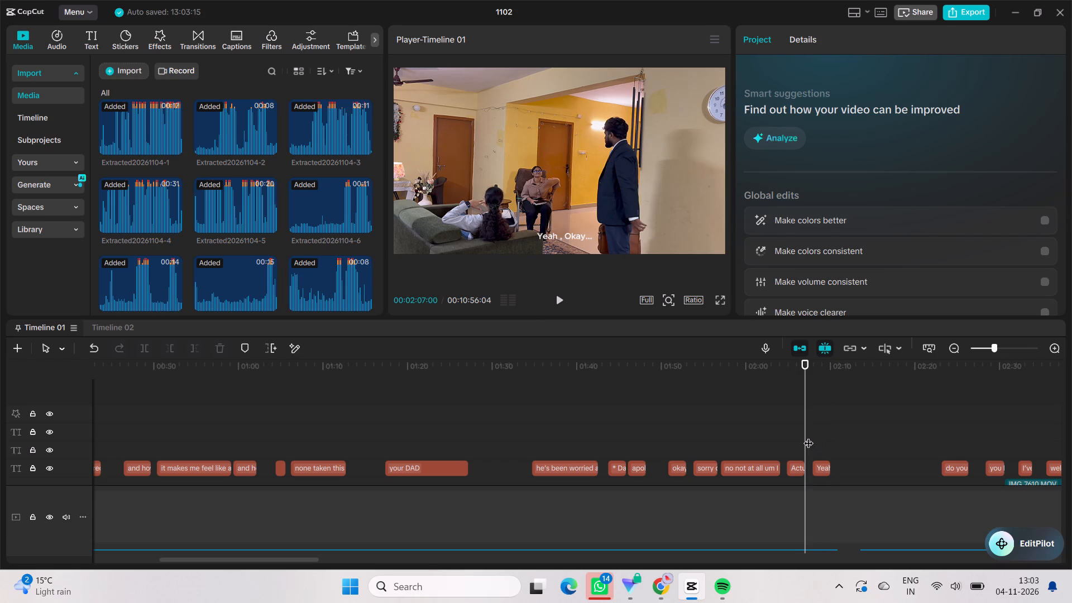
key(space)
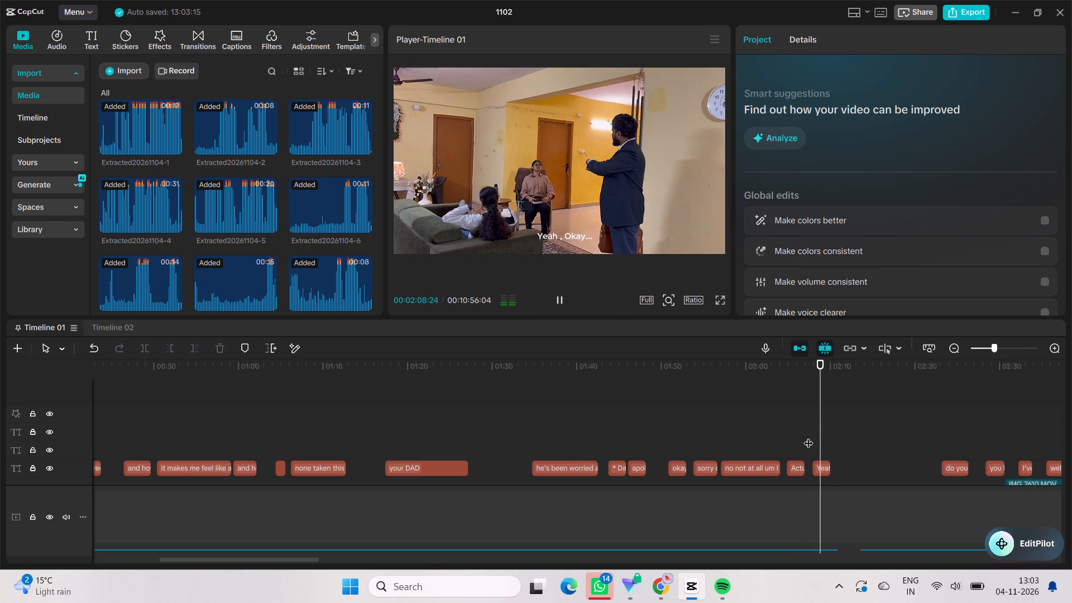
key(space)
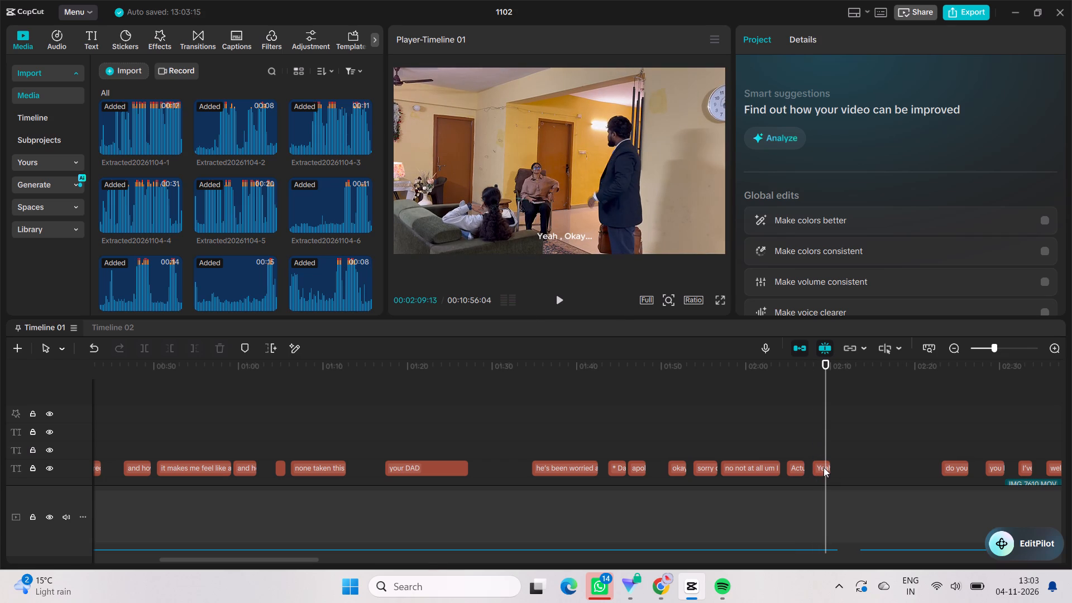
Trim the end of the "Yeah , Okay..." caption to the playhead at about 02:09.
click(819, 465)
drag(831, 469, 828, 467)
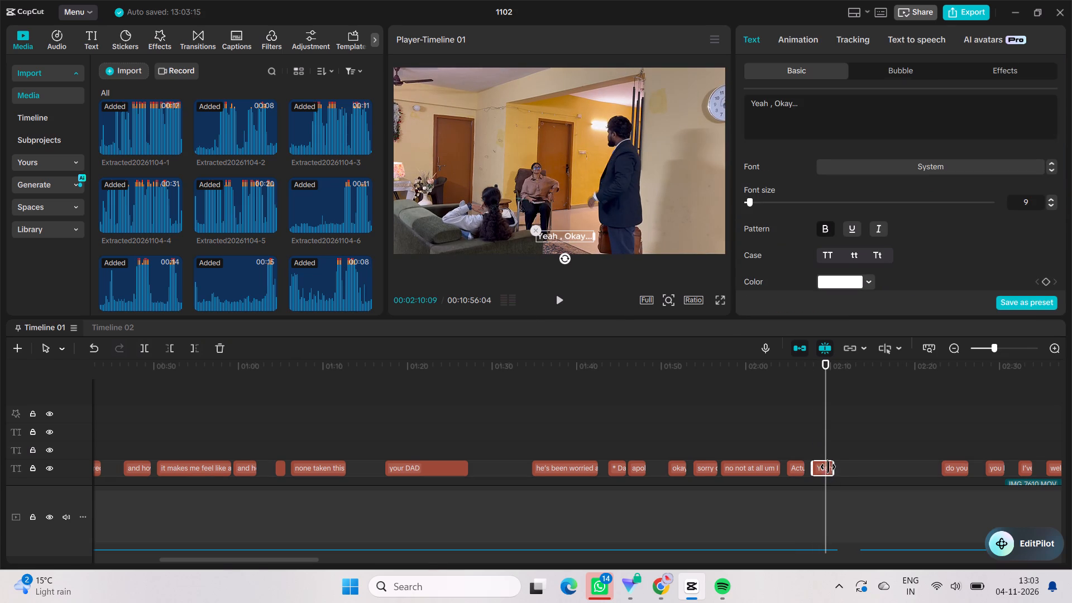
drag(828, 467, 825, 465)
Play full screen from about 02:08 into the "do you like your job" scene, pausing near 02:27 and returning to the editing view.
click(815, 426)
key(space)
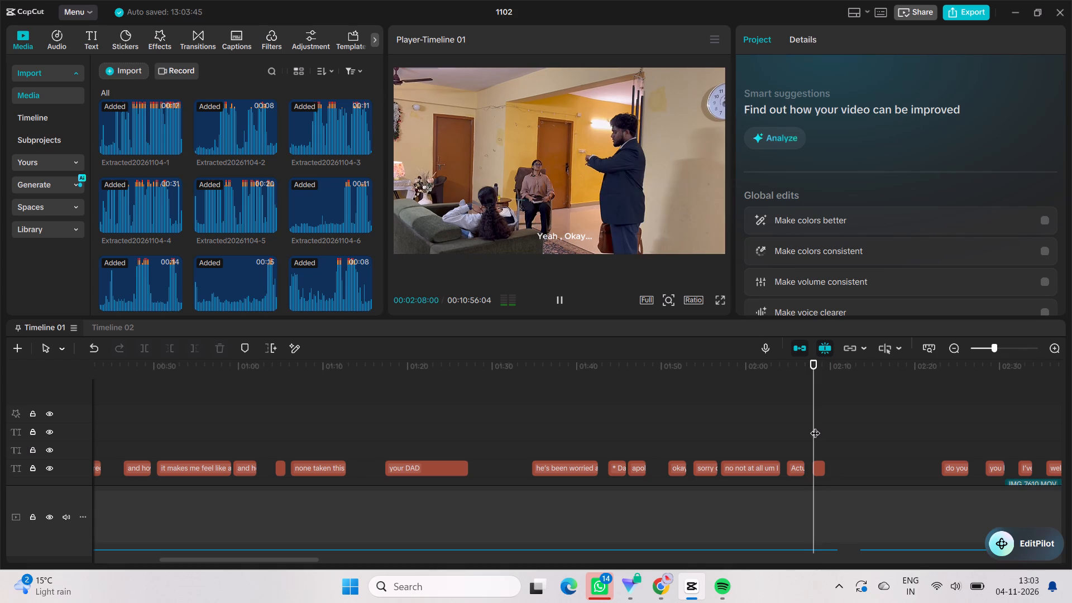
click(721, 296)
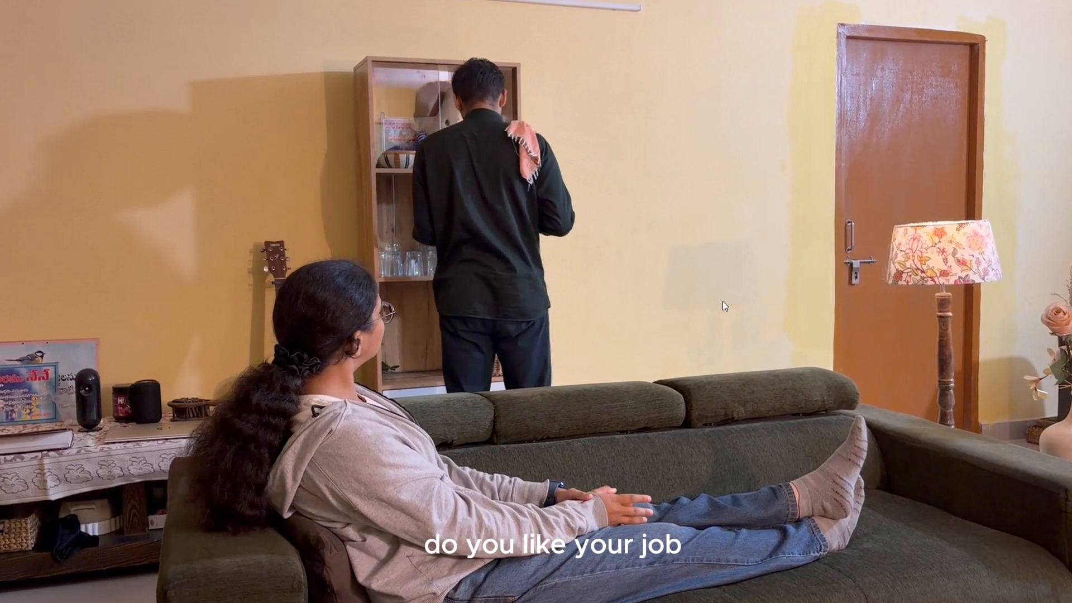
key(space)
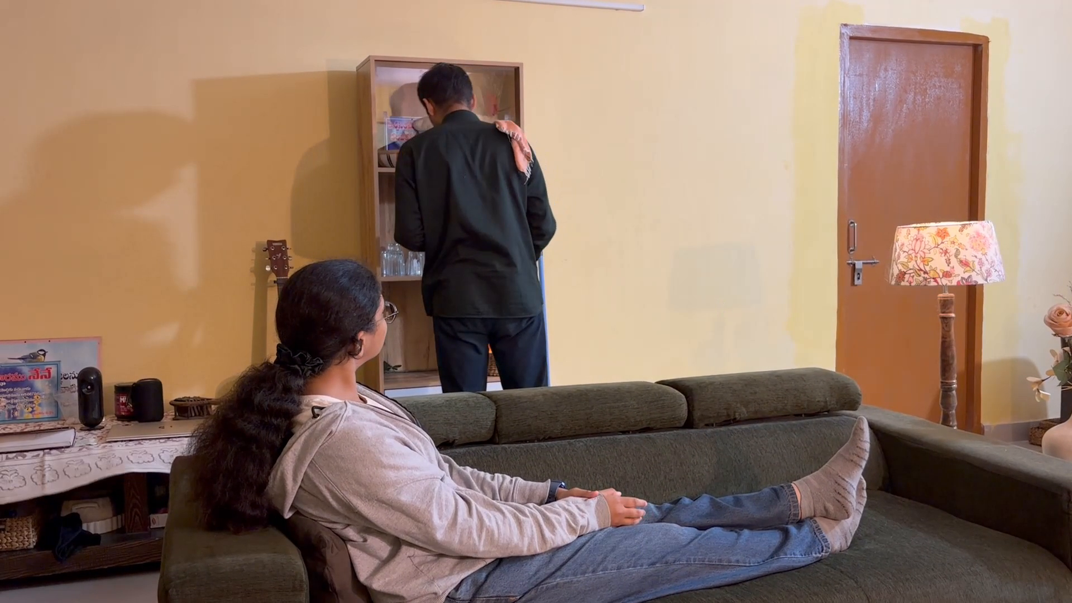
click(741, 533)
click(721, 535)
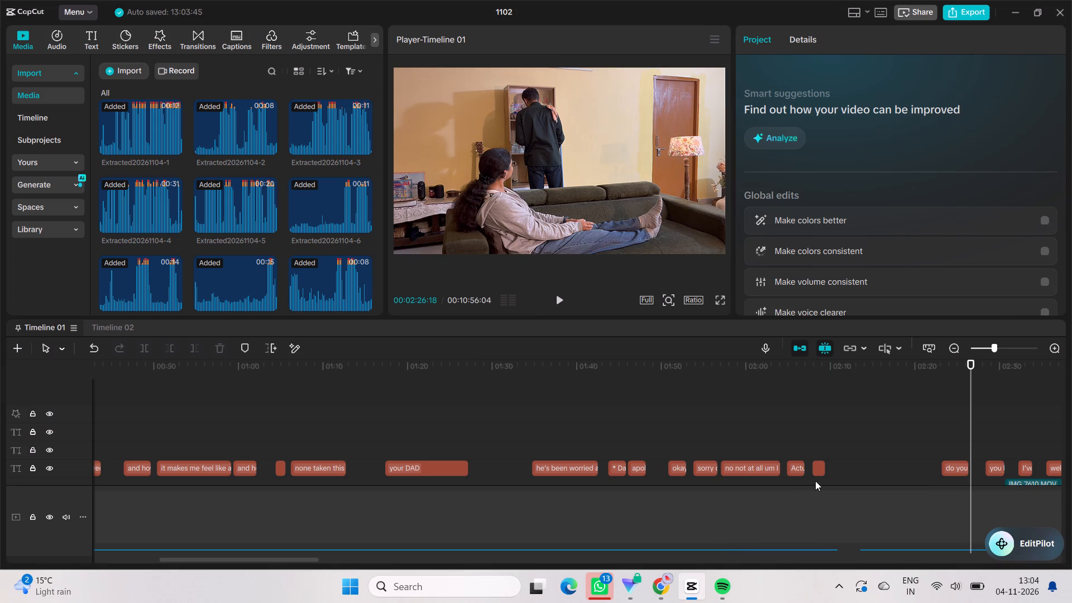
Trim the start of the "do you like your job" caption to about 02:24.
scroll(865, 468, down, 5)
click(953, 380)
scroll(952, 398, up, 1)
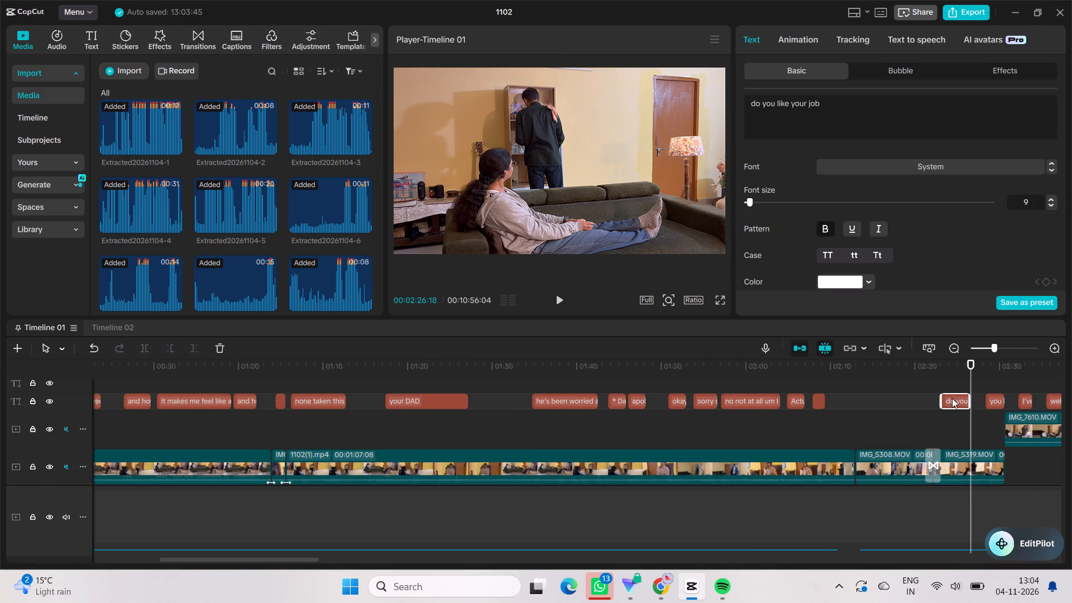
drag(941, 400, 952, 408)
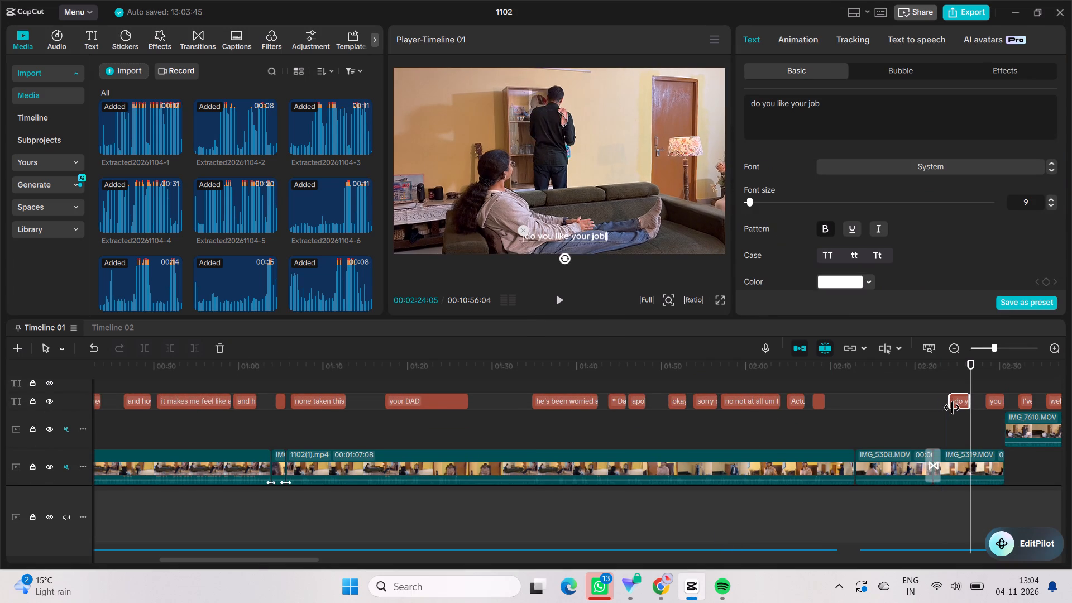
drag(952, 408, 949, 405)
Replay from just before the "do you like your job" caption and continue watching full screen.
click(942, 396)
key(space)
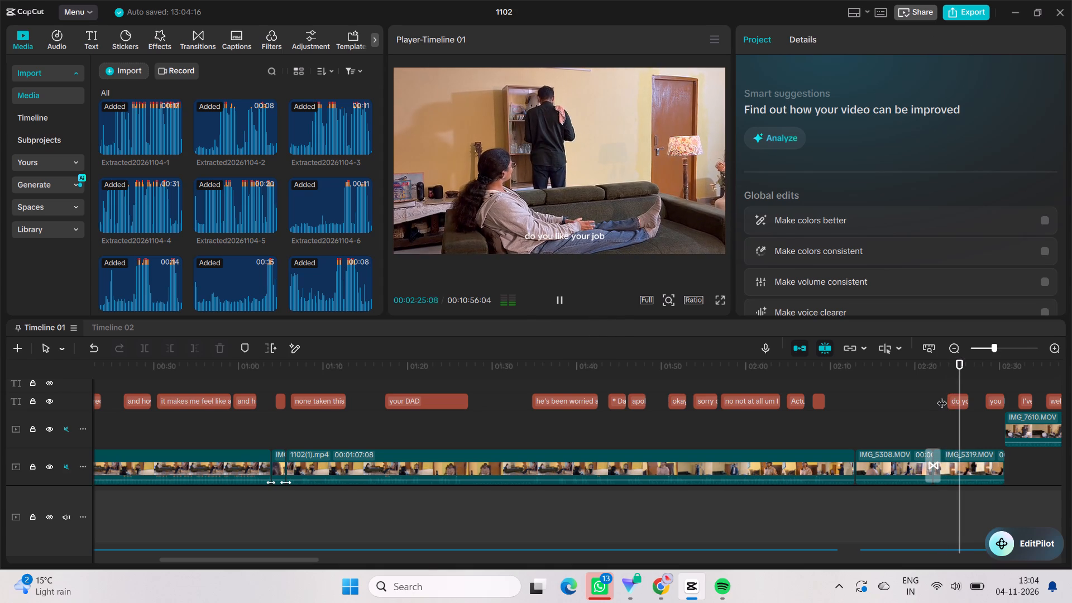
click(722, 296)
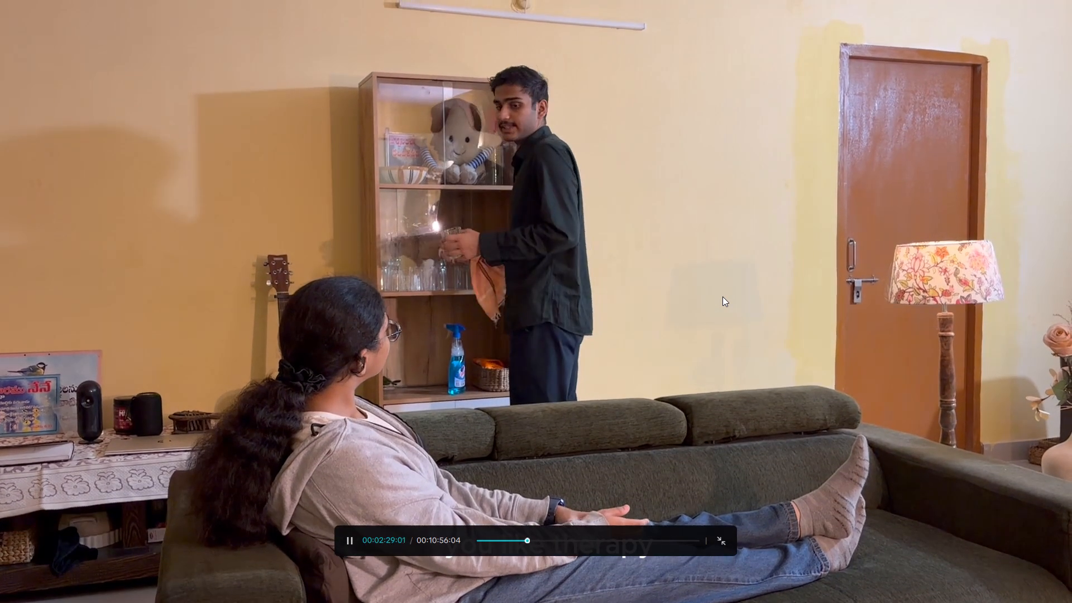
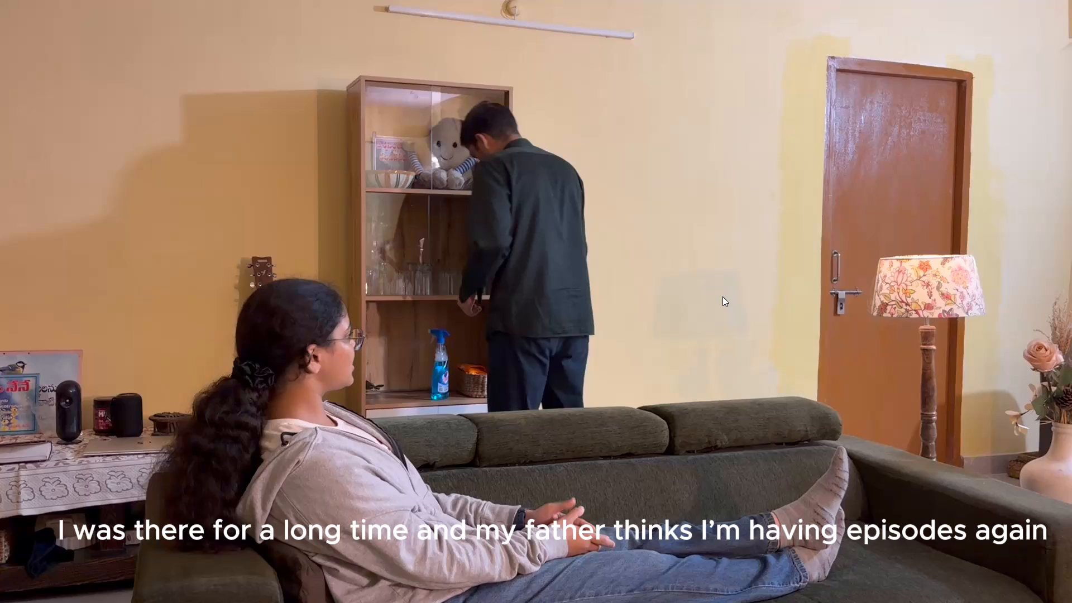
Replace "father" with "dad" in the "I was there for a long time" caption at about 03:22.
key(f)
click(753, 494)
click(719, 538)
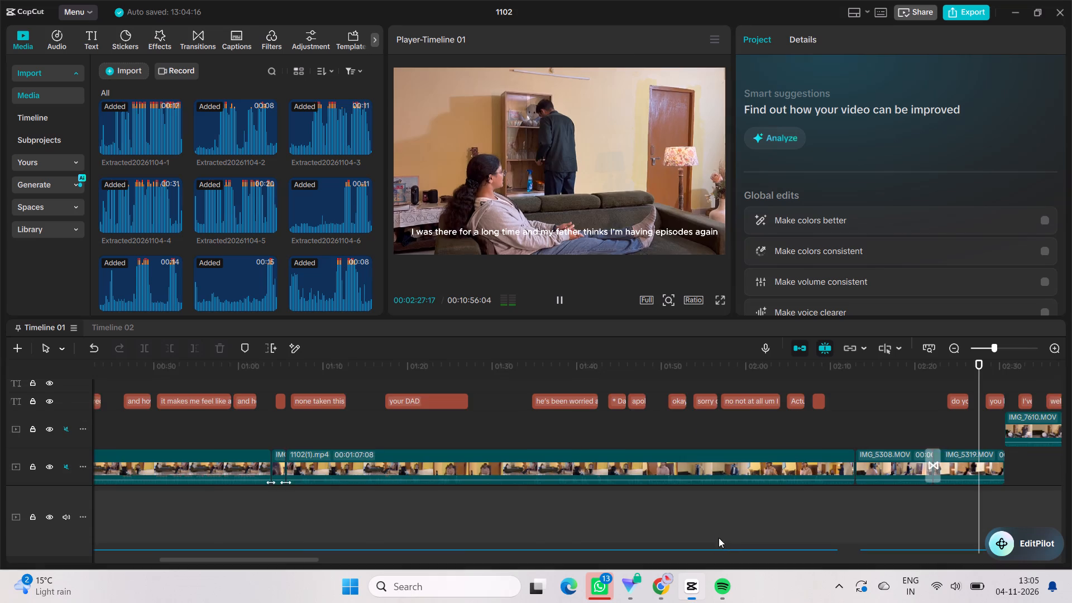
click(574, 389)
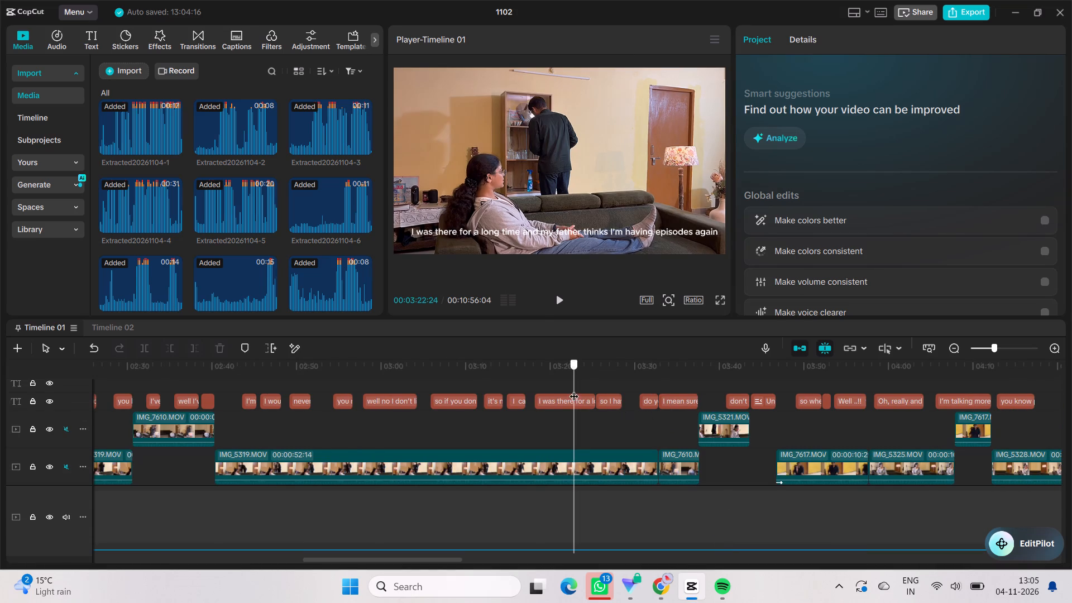
click(582, 396)
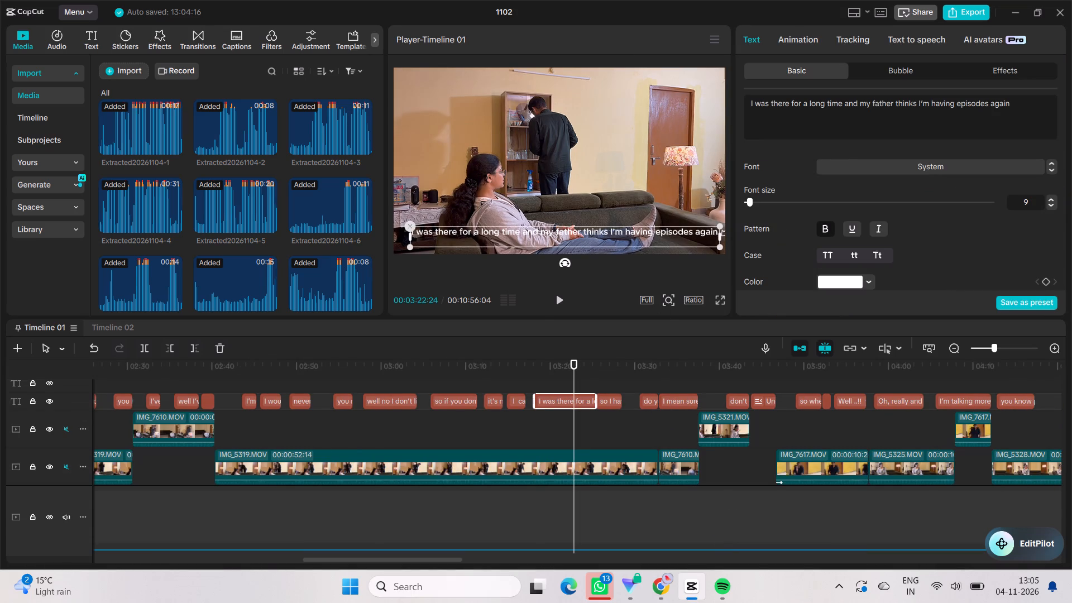
double_click(880, 100)
text(dad)
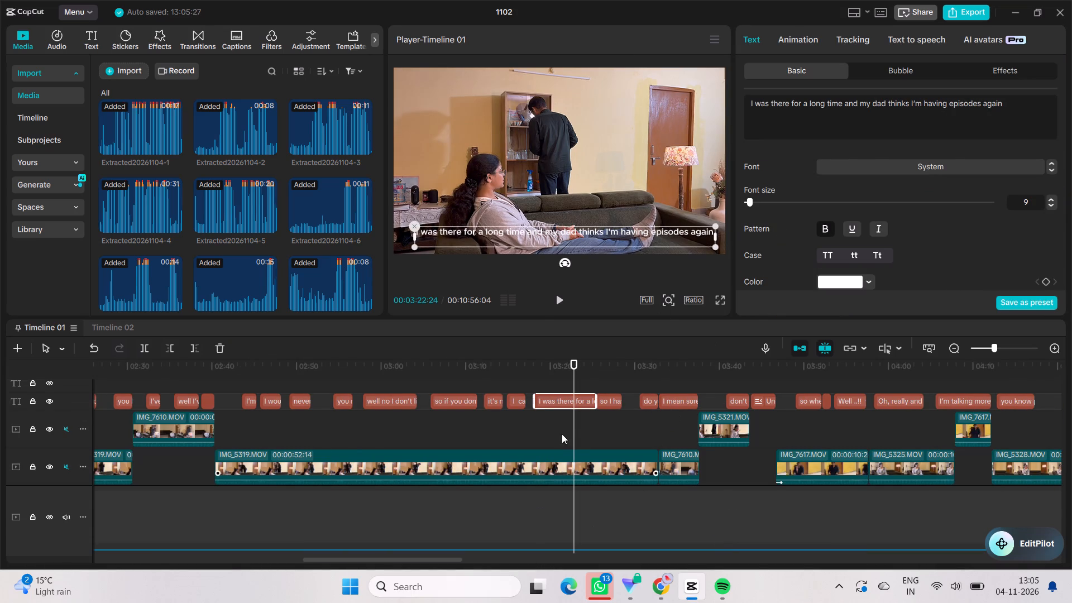
Replay from about 03:22 and continue full screen, pausing near 03:35 and returning to the editing view.
click(574, 415)
key(space)
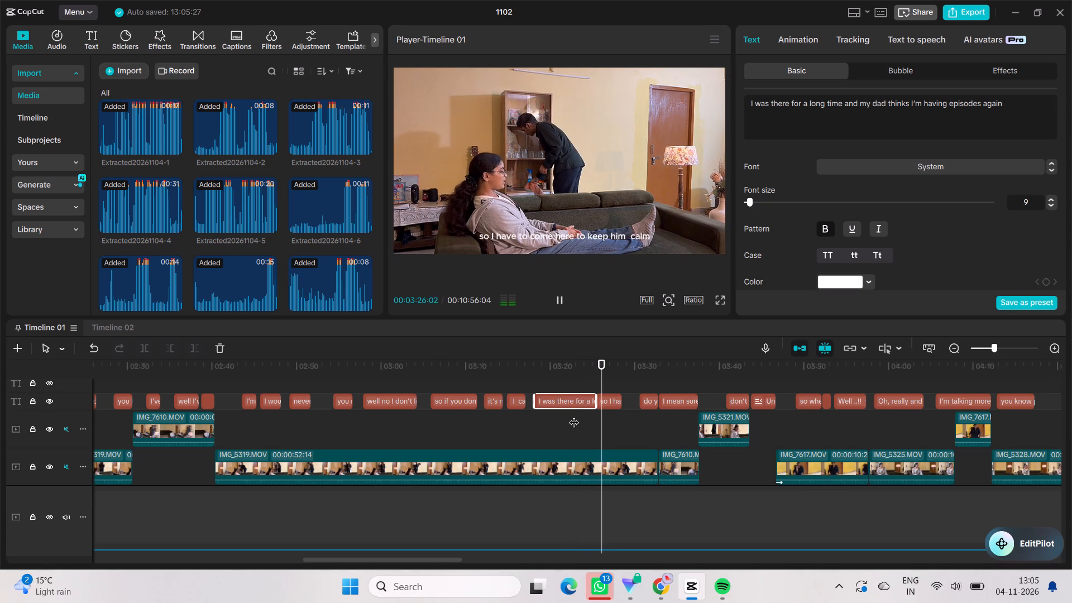
click(719, 304)
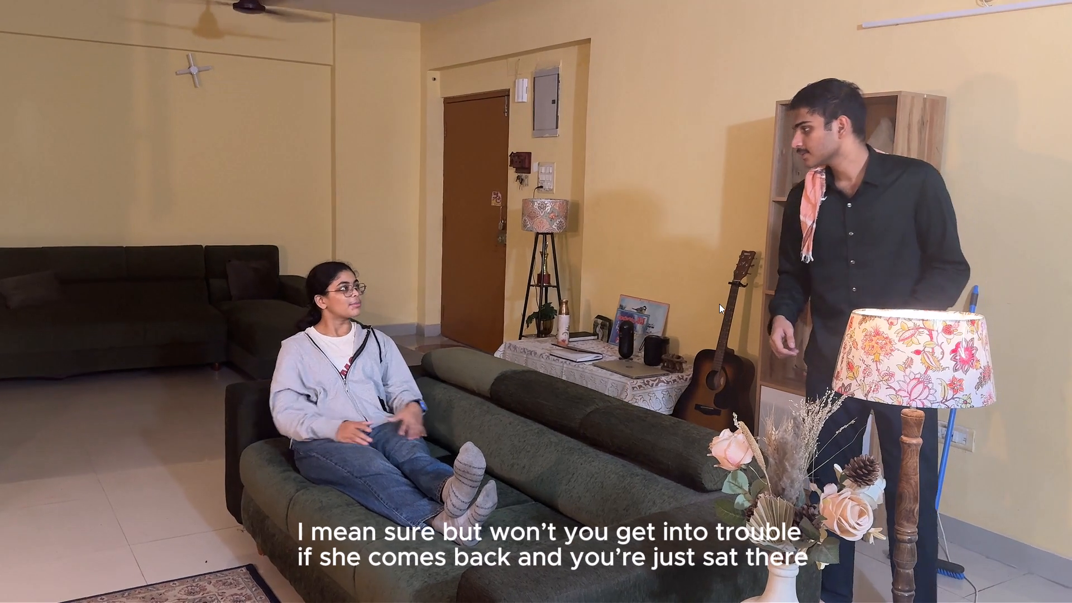
key(space)
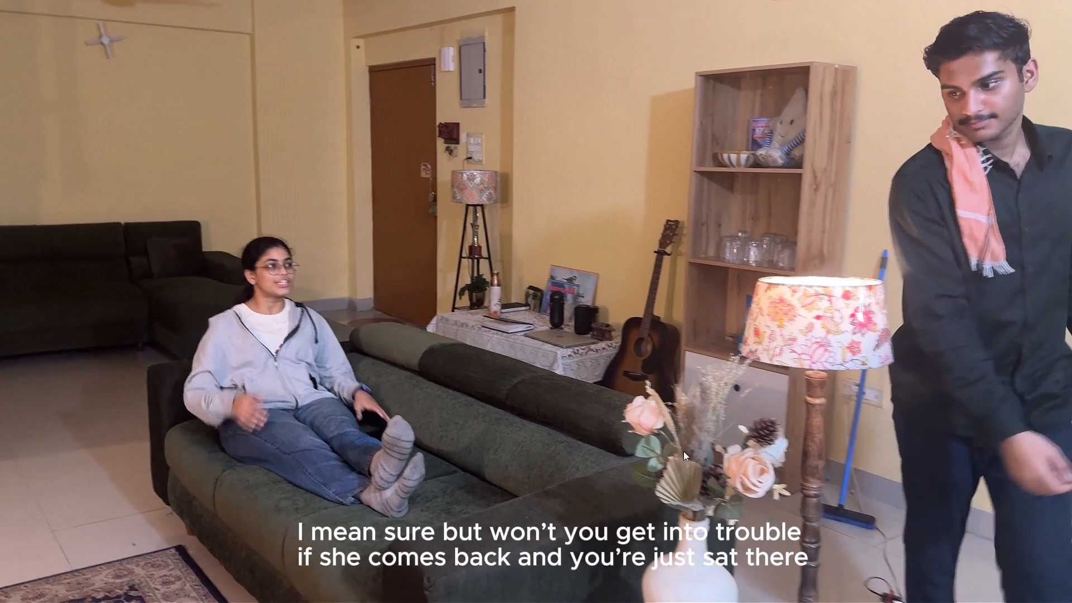
click(706, 514)
click(718, 539)
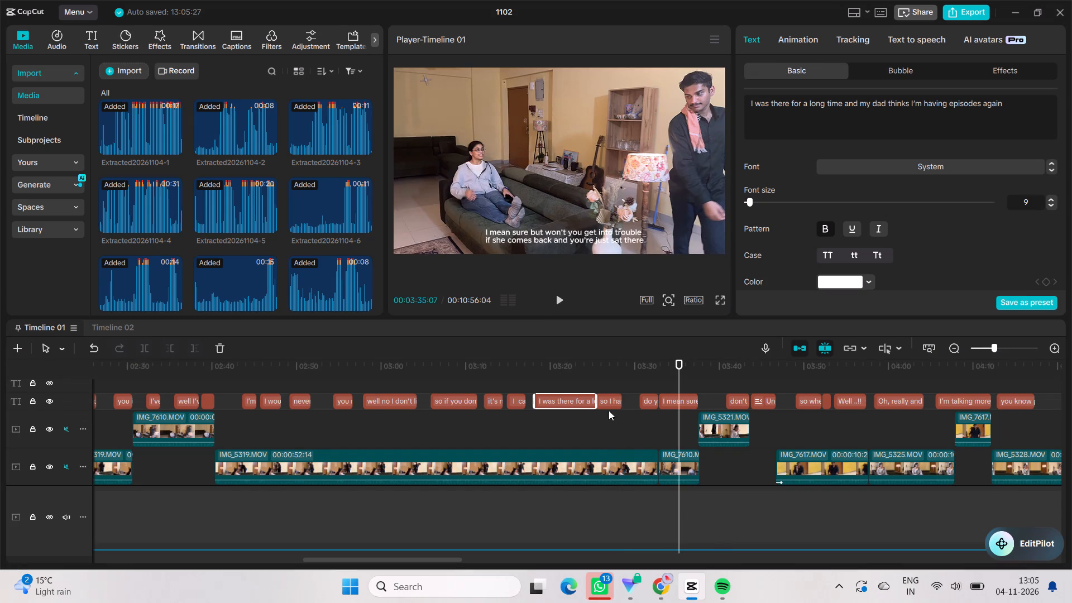
Replace the extra space after the first "do you" with "...." in the "do you mind if I sit there" caption.
click(606, 401)
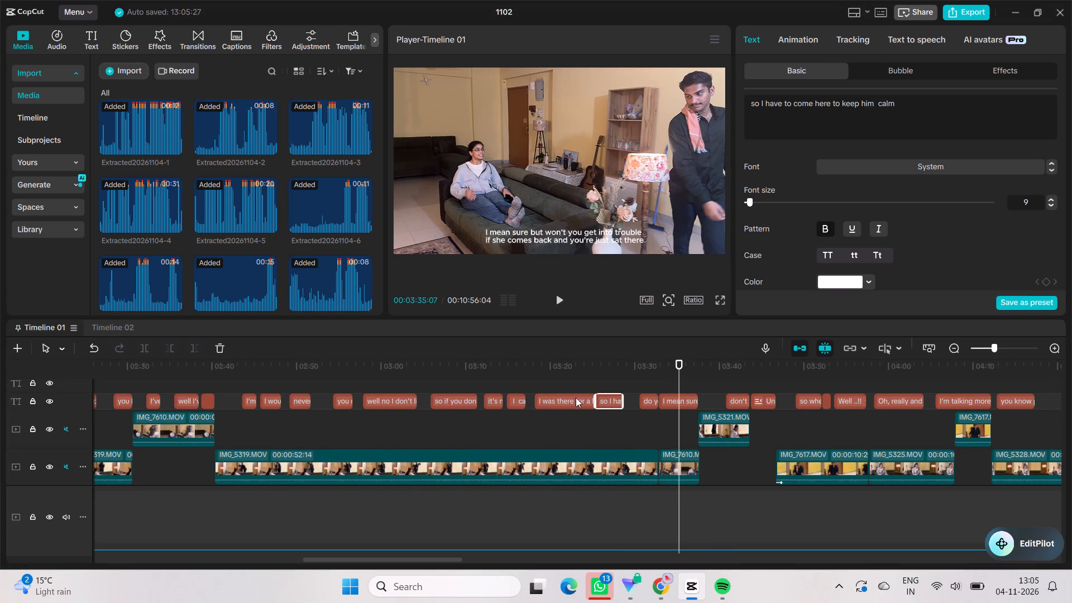
click(569, 400)
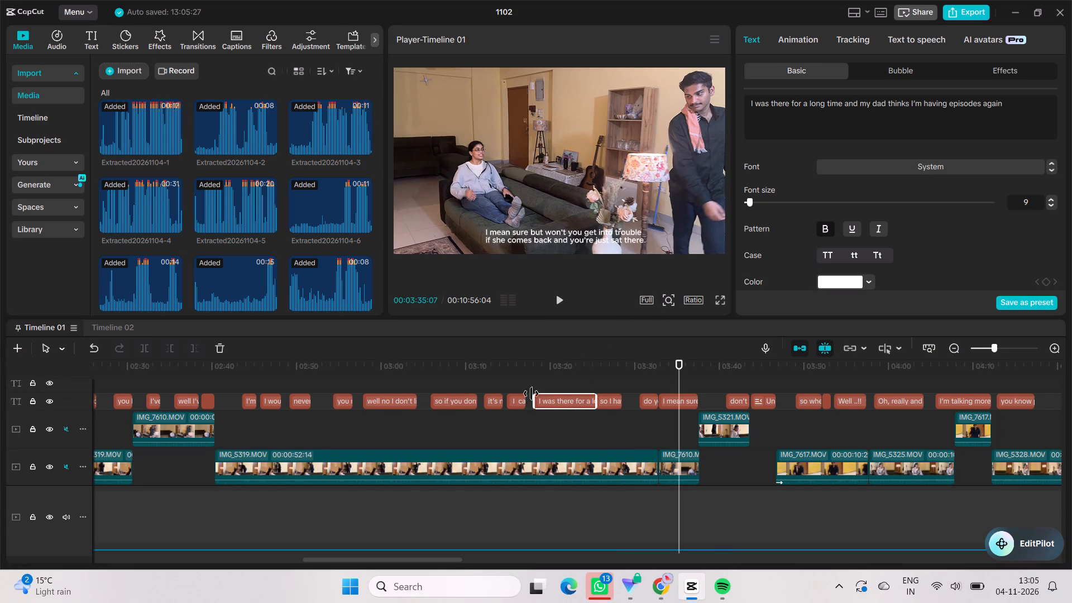
click(514, 403)
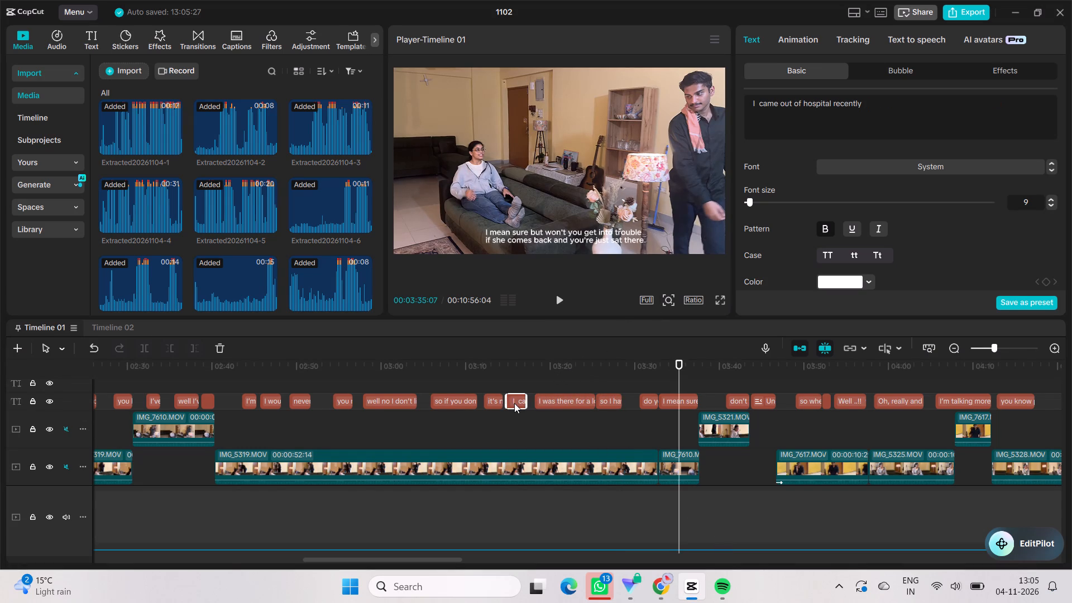
click(649, 403)
click(774, 105)
key(space)
key(space)
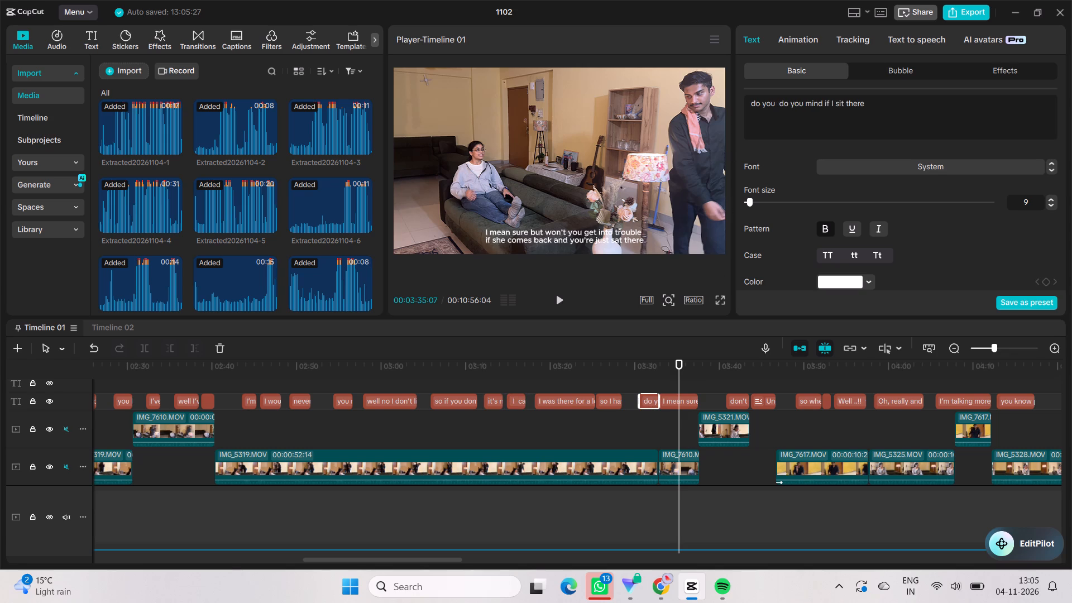
key(space)
key(space)
key(BackSpace)
key(BackSpace)
key(BackSpace)
key(BackSpace)
text(....)
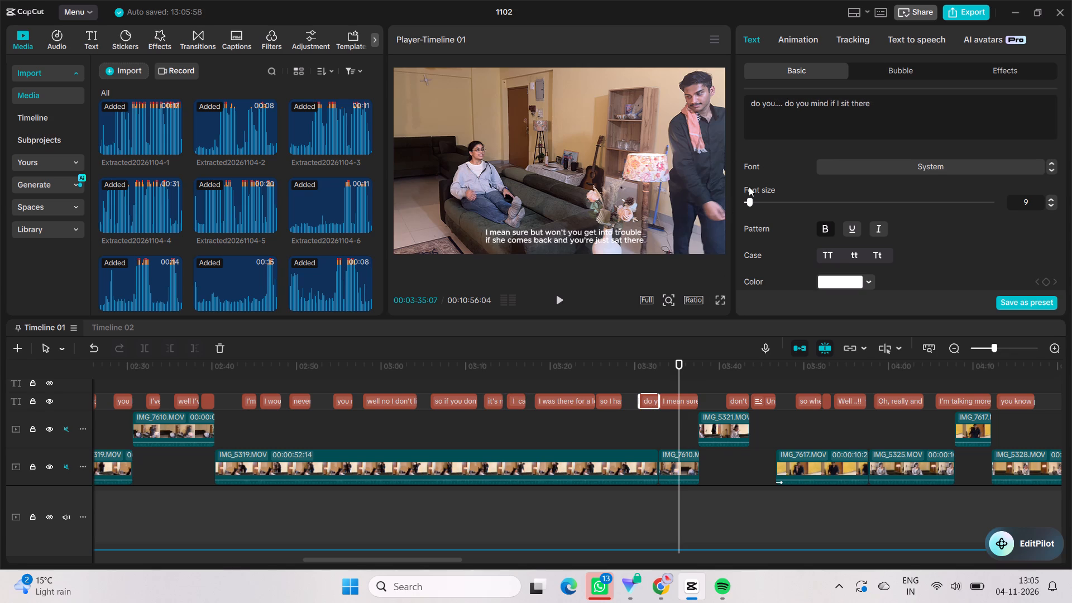
Play on from the "I mean sure" caption while looking over the dialogue audio tracks and captions in the timeline.
click(671, 406)
key(space)
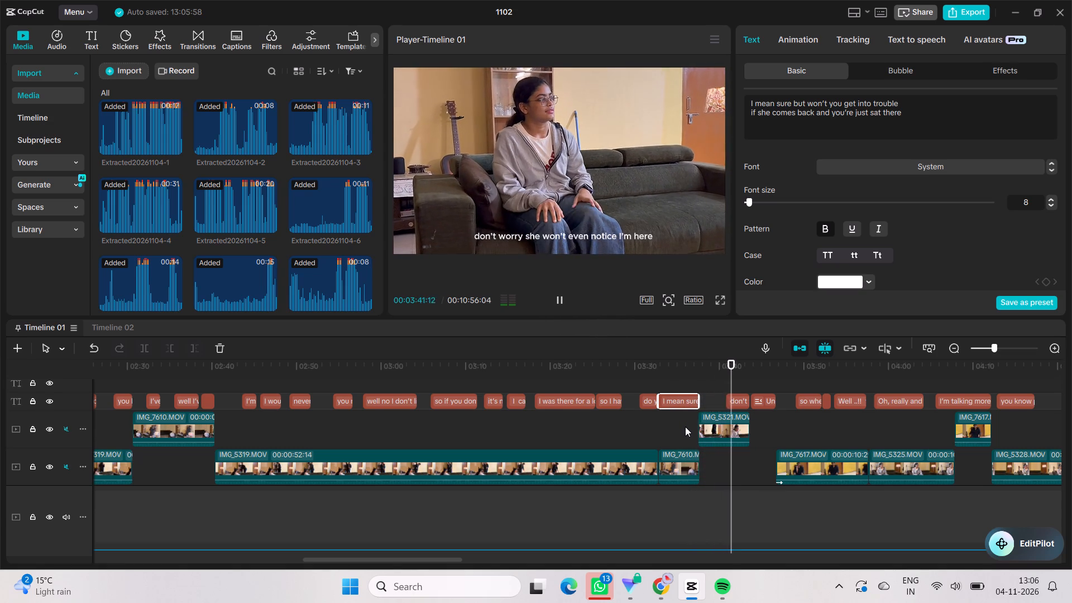
scroll(685, 427, down, 18)
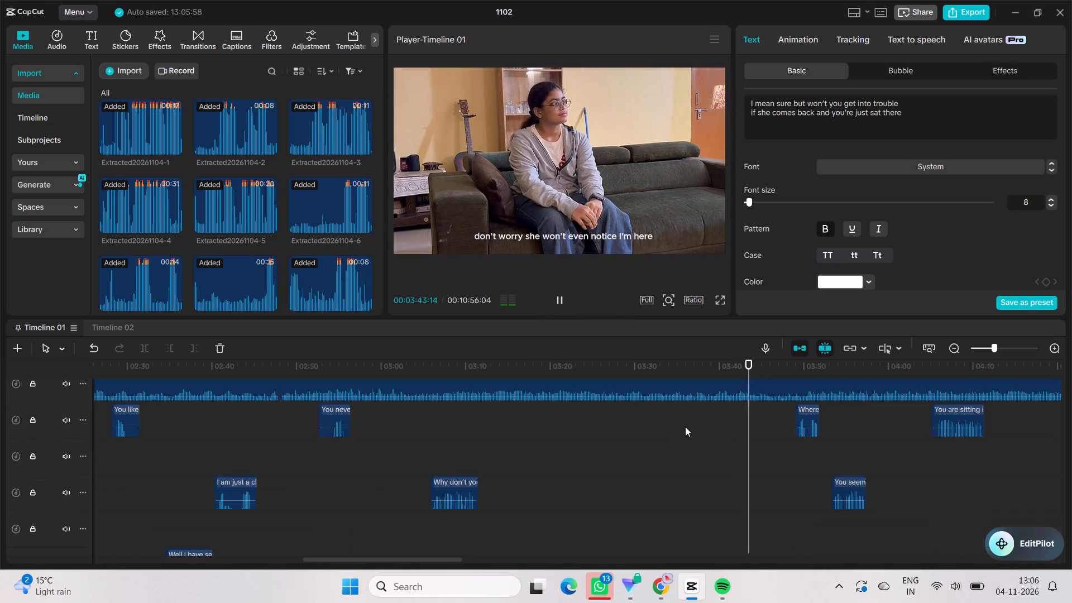
scroll(685, 427, down, 18)
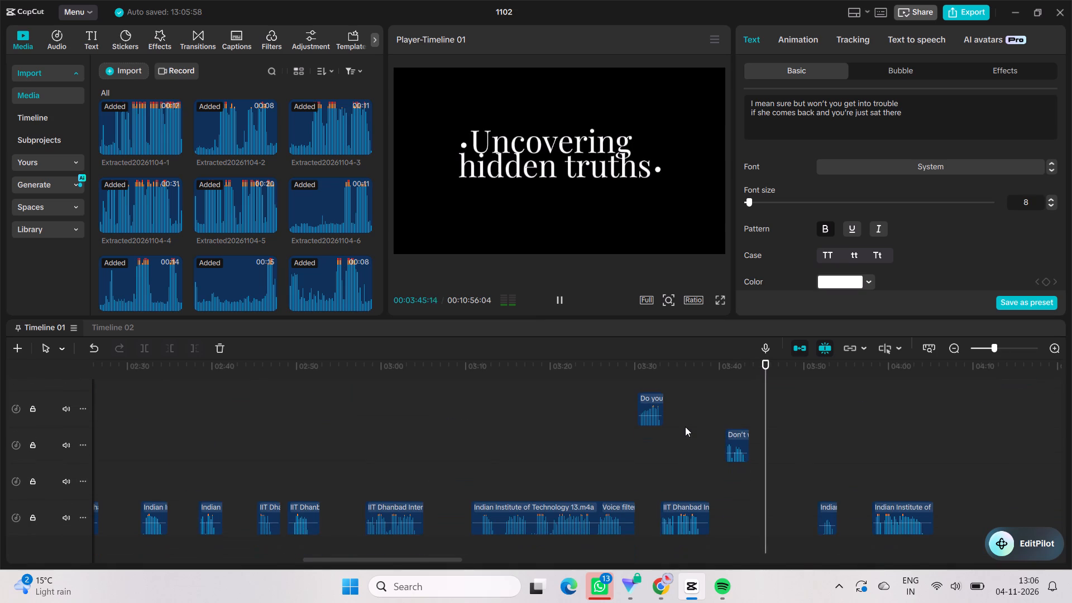
scroll(685, 427, down, 2)
scroll(685, 427, up, 1)
scroll(685, 427, down, 1)
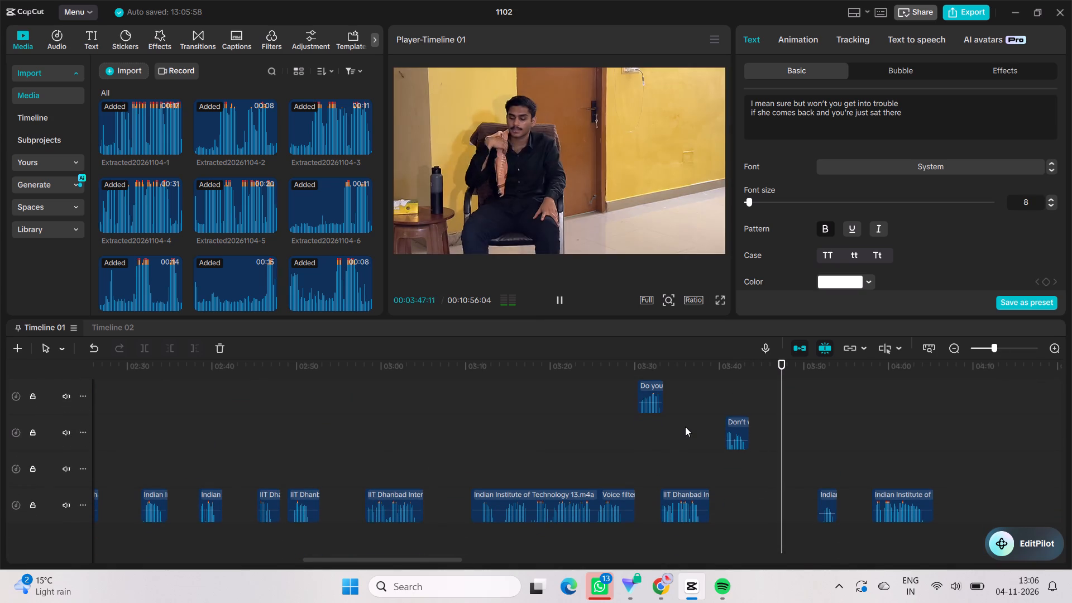
scroll(685, 427, down, 3)
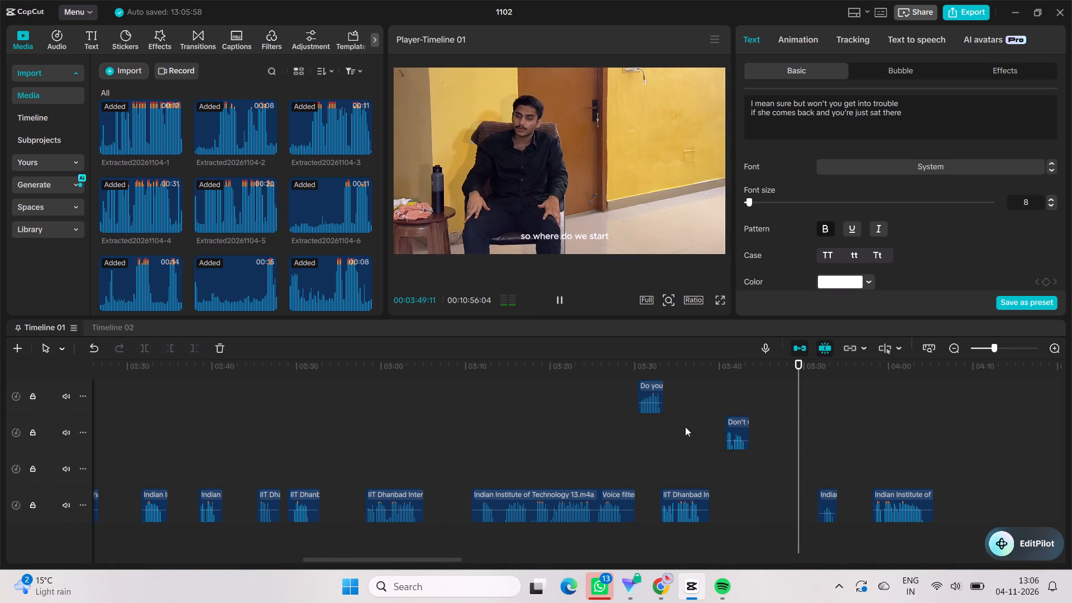
ctrl+scroll(685, 427, up, 6)
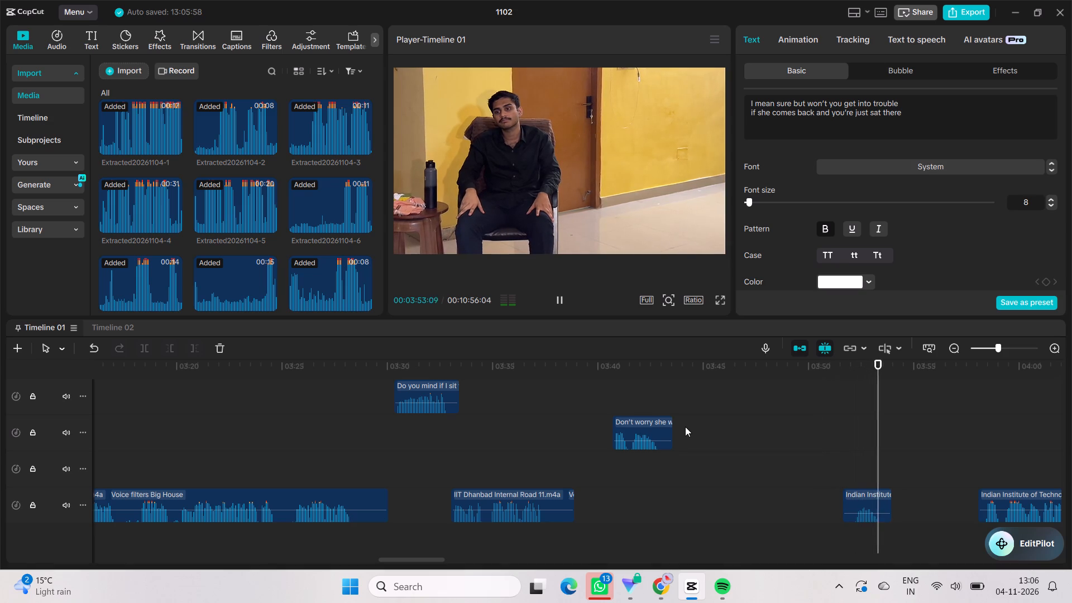
ctrl+scroll(684, 424, down, 4)
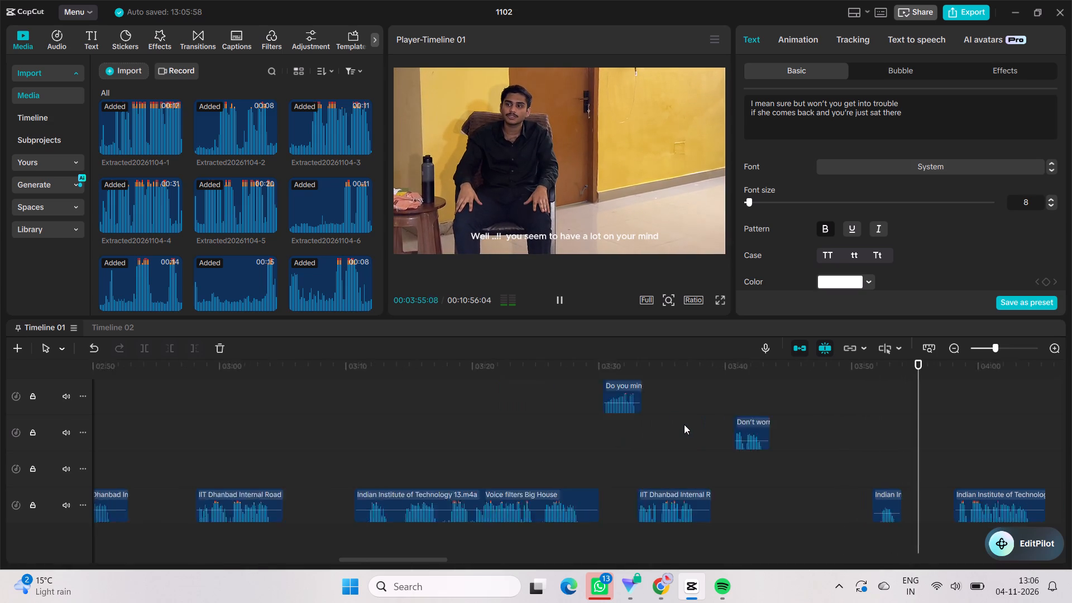
ctrl+scroll(684, 424, down, 3)
scroll(684, 424, up, 11)
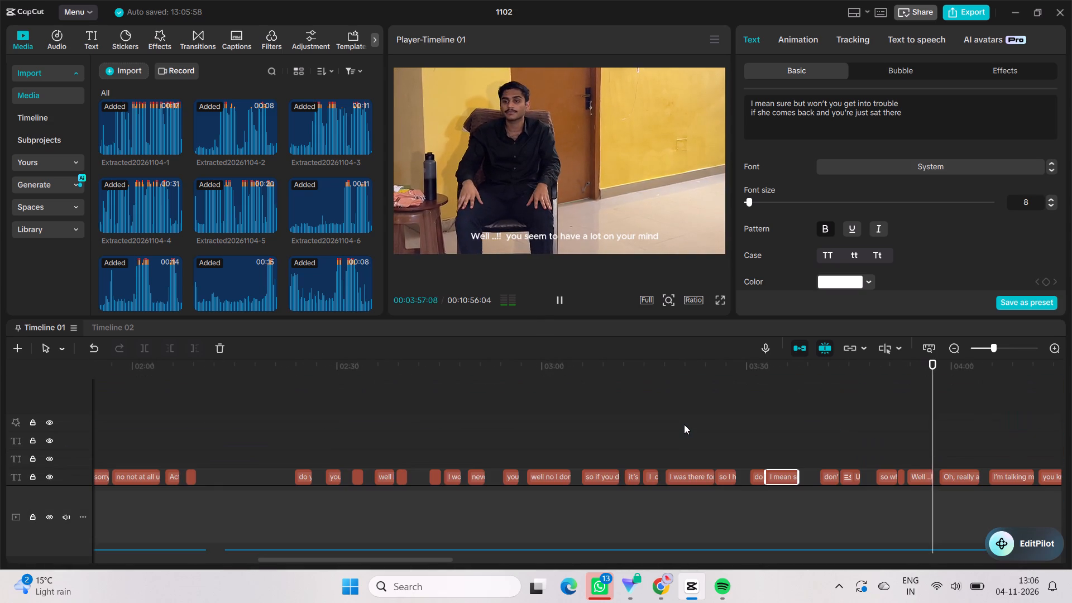
scroll(684, 424, up, 2)
Rewind and review the following dialogue full screen, pausing at about 04:24 and returning to the editing view.
click(722, 303)
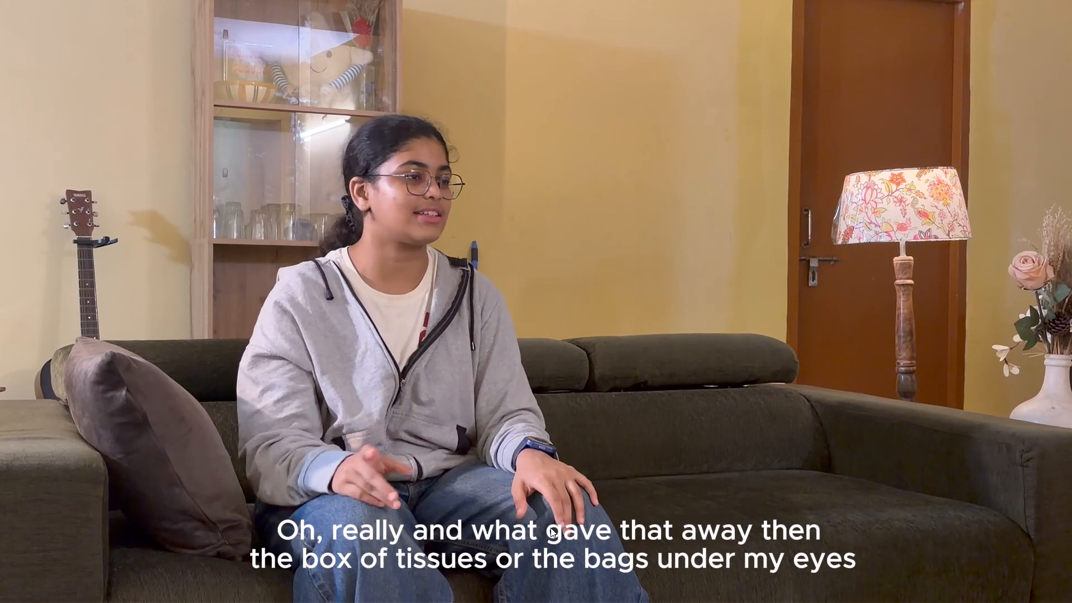
click(549, 530)
click(552, 534)
click(551, 534)
click(552, 537)
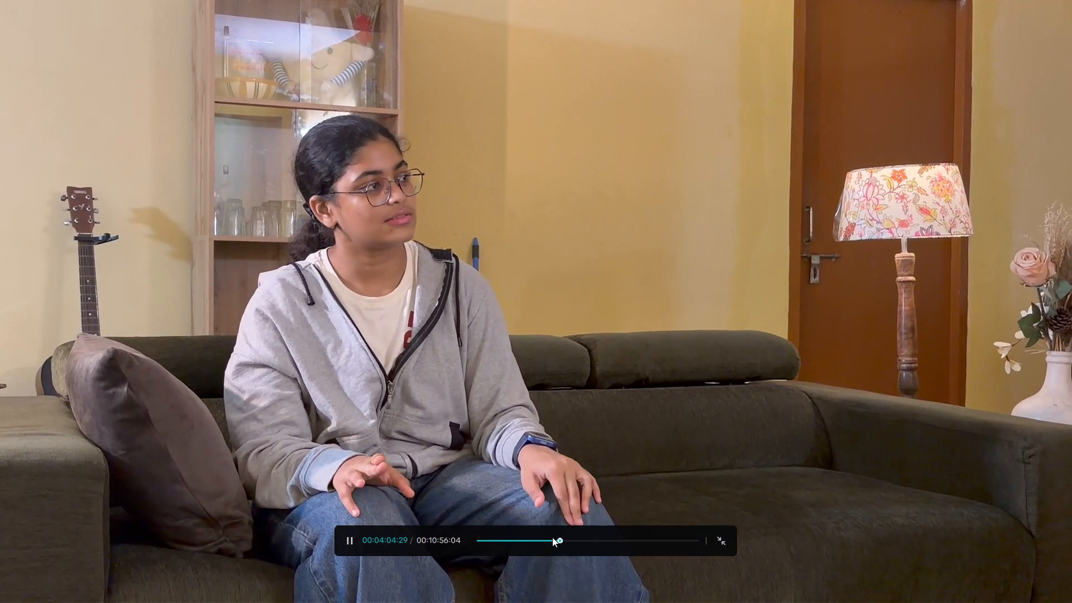
click(552, 538)
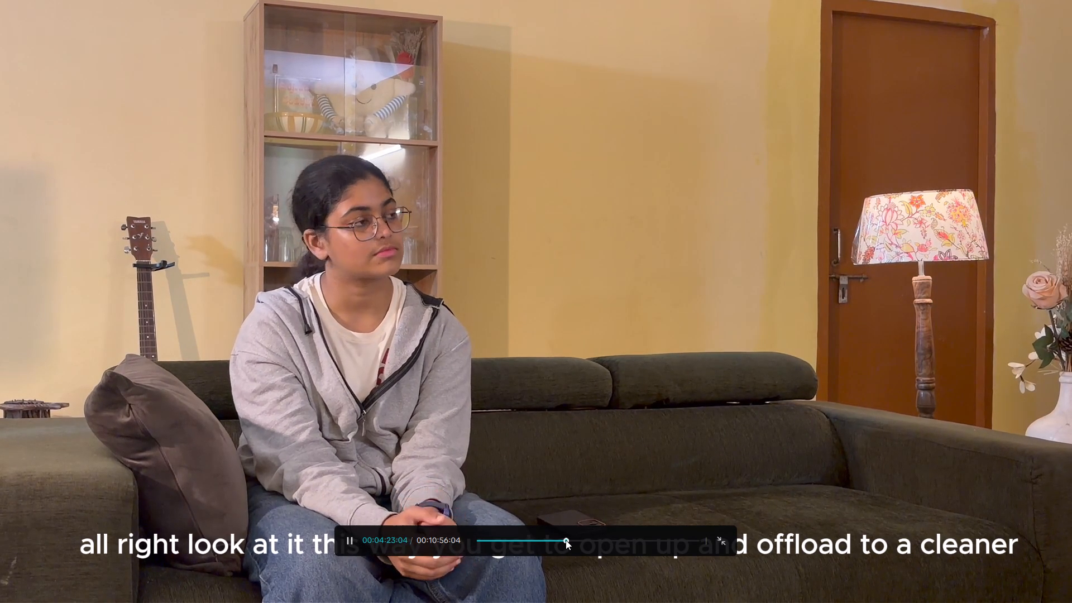
key(space)
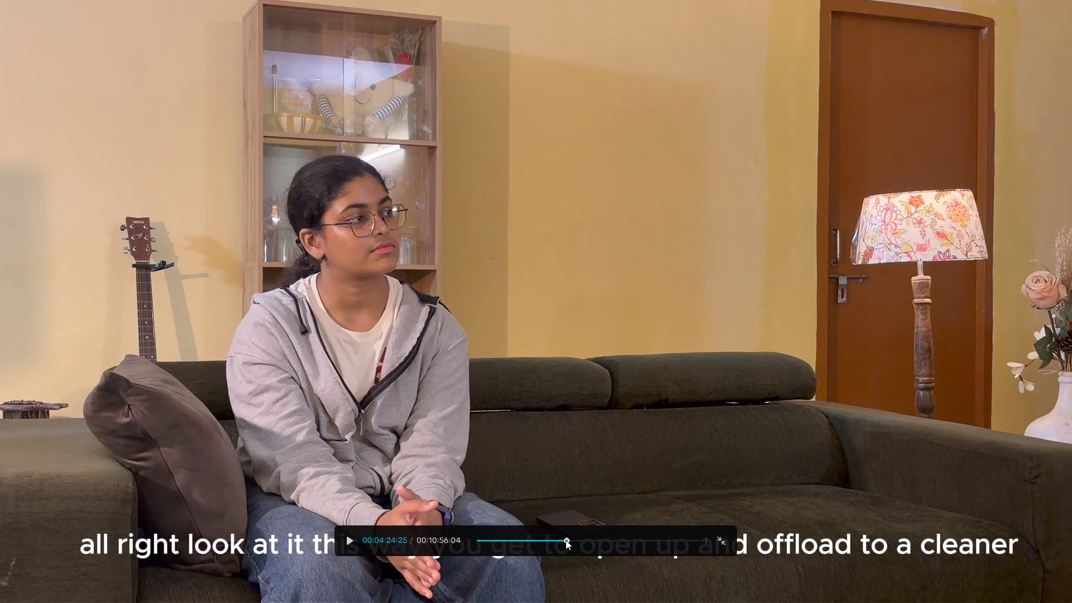
click(722, 539)
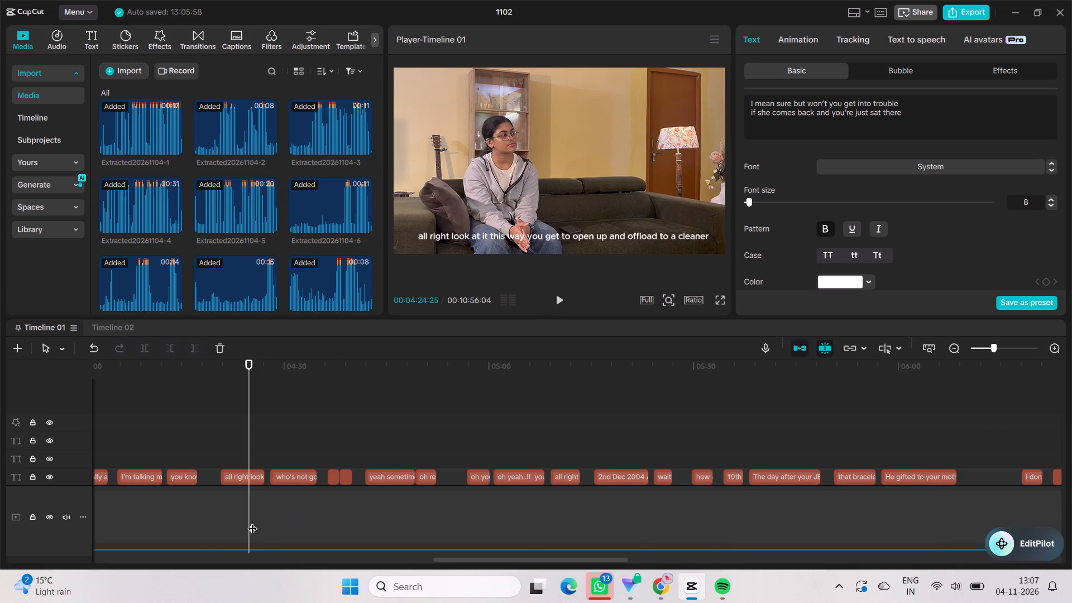
Replay the opening of the "all right look at it this way" caption from about 04:20 to check its wording.
click(247, 502)
key(space)
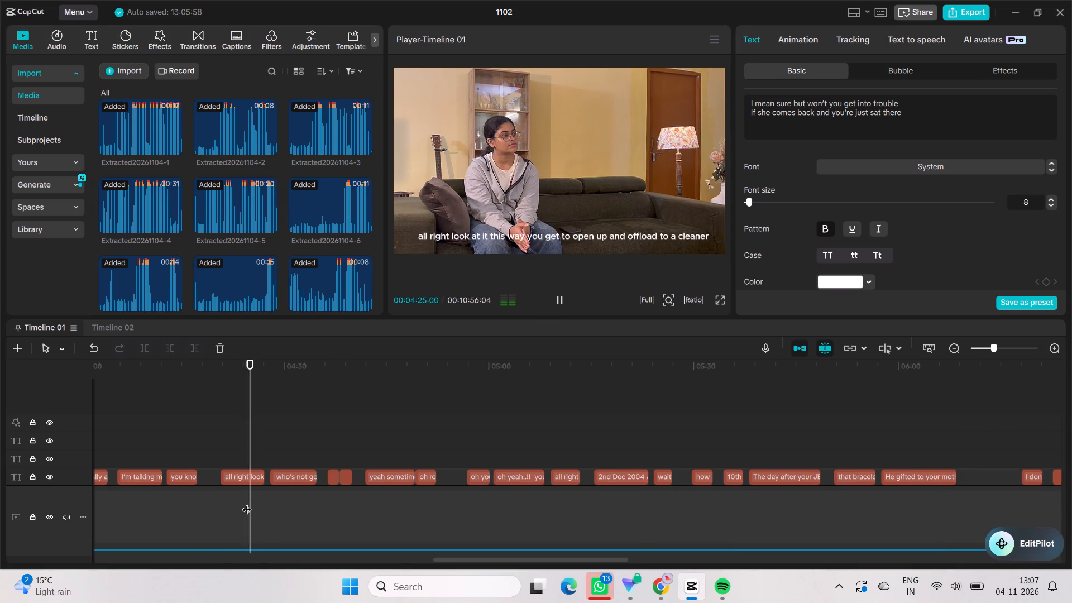
click(229, 491)
key(space)
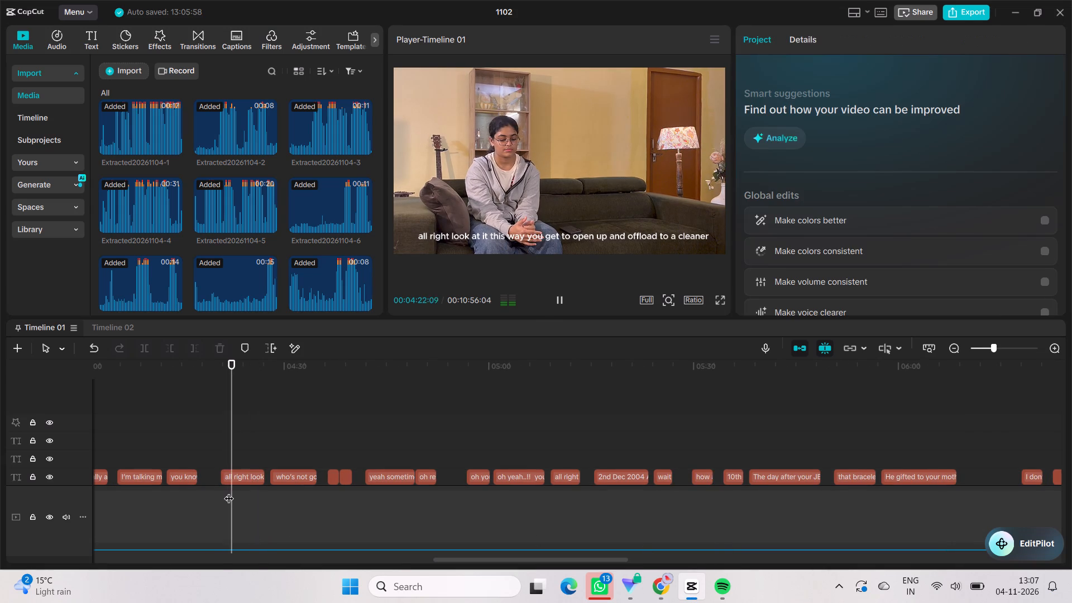
click(229, 491)
click(224, 488)
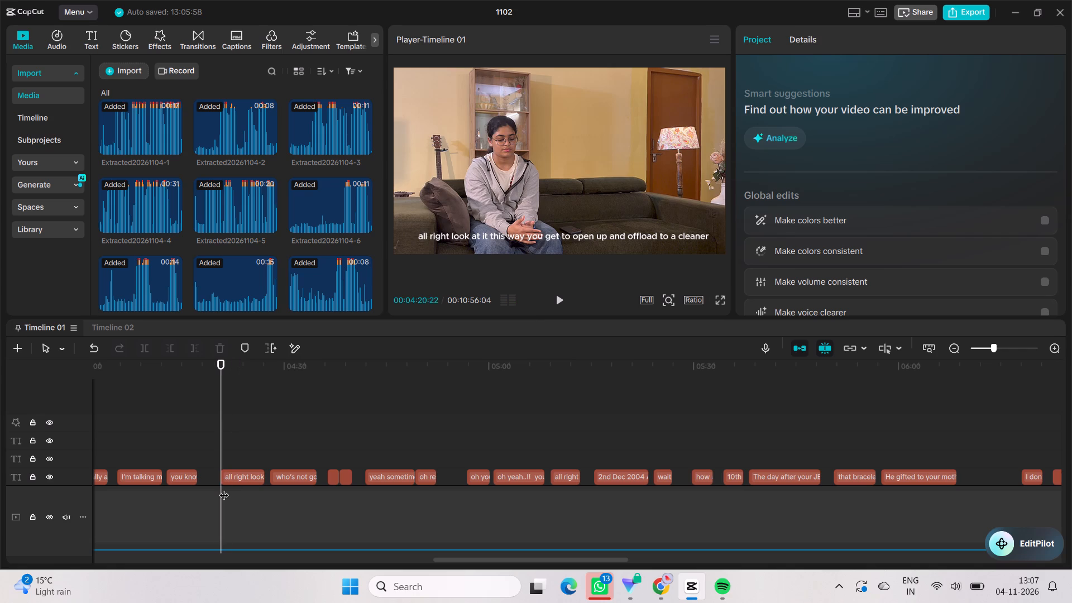
key(space)
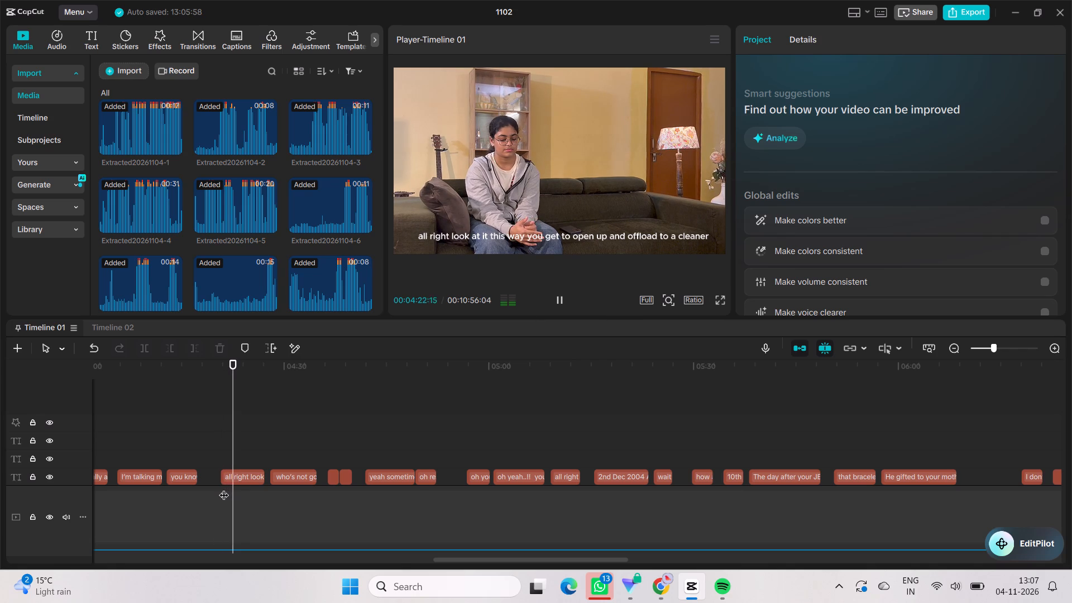
key(space)
In the "all right look at it this way" caption, replace "look at it" with "let's talk about in".
click(239, 476)
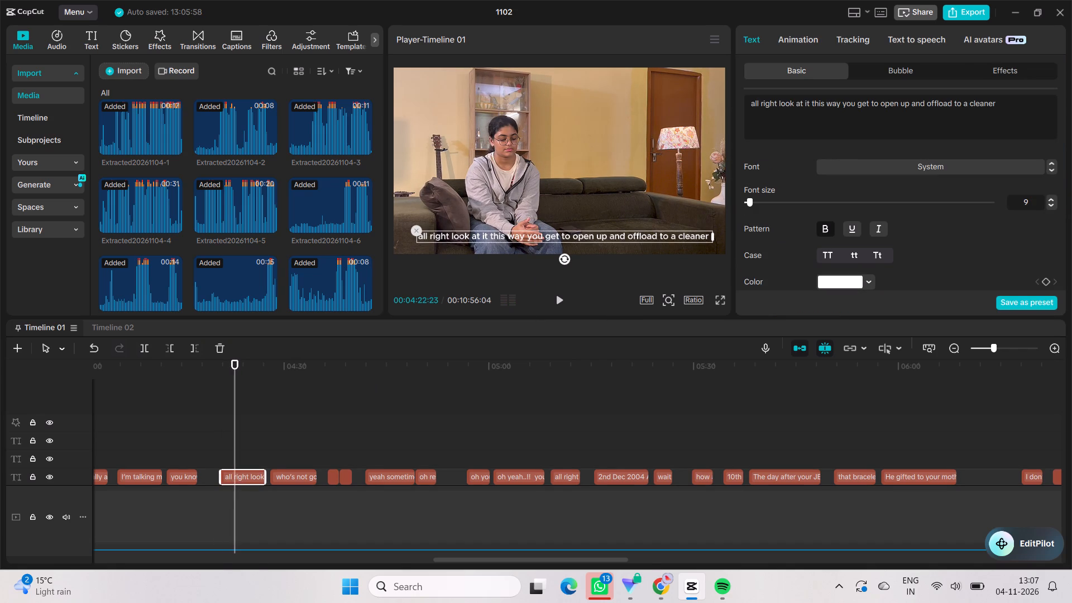
drag(777, 100, 819, 102)
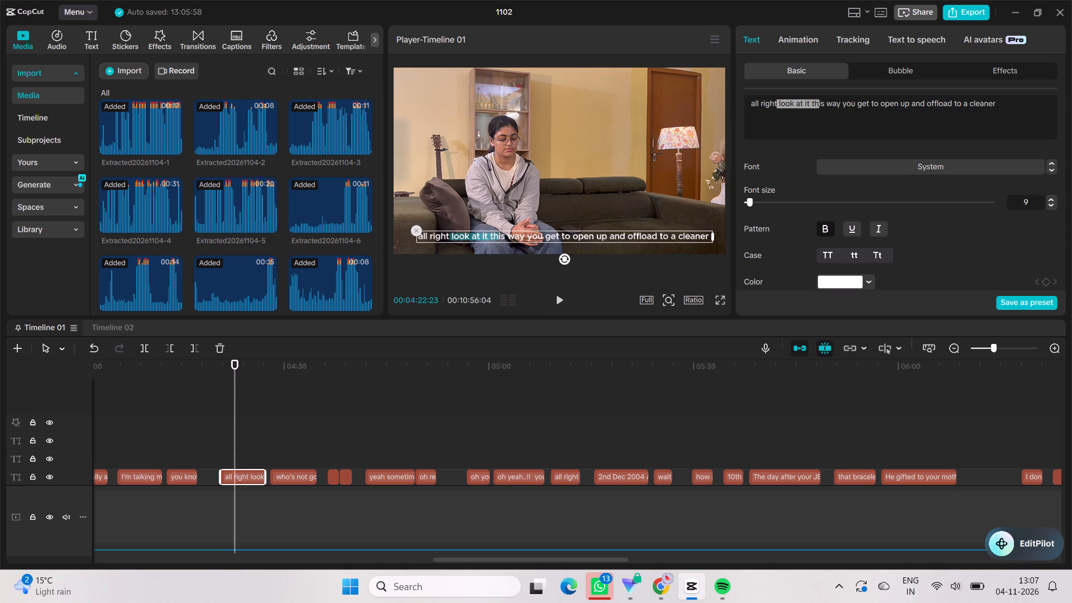
drag(819, 102, 811, 100)
key(space)
text(let)
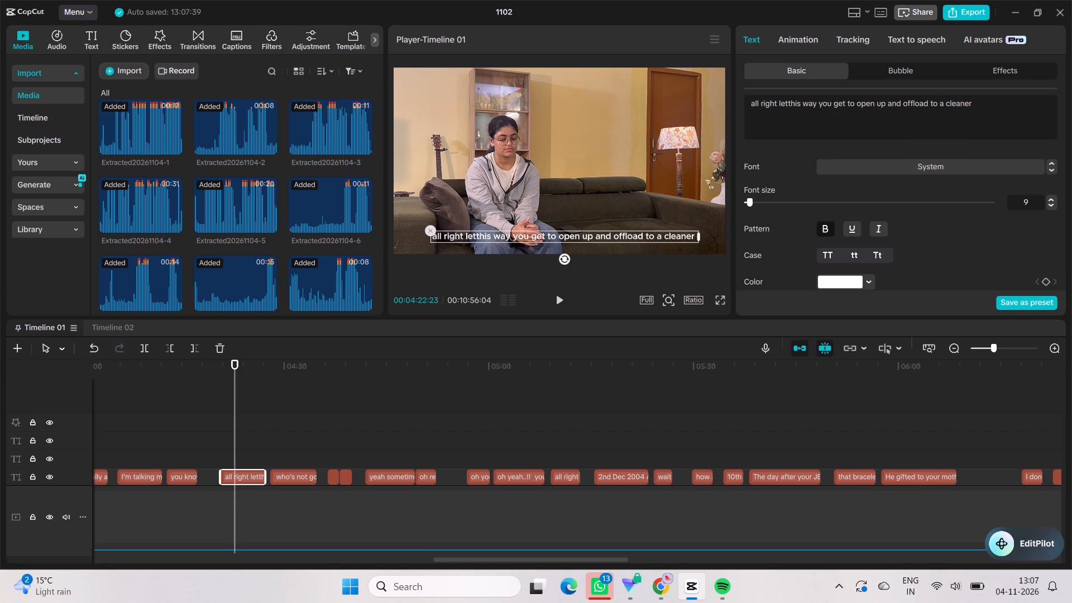
text('s talk aboul)
key(BackSpace)
text(t in)
key(space)
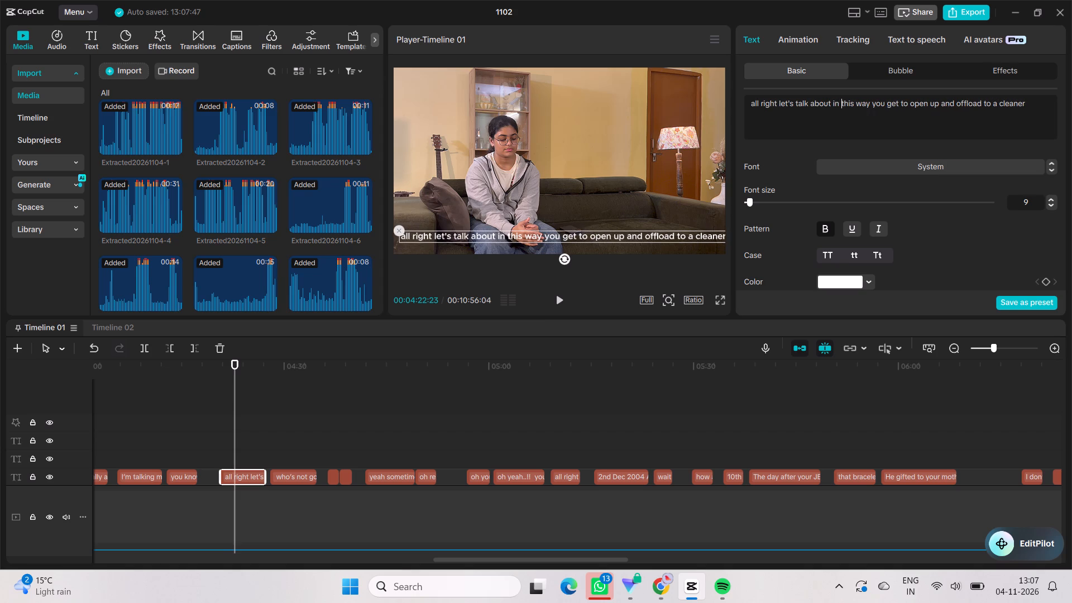
Replay the corrected caption from about 04:20 and insert "it" before "in this way" in its text.
click(214, 435)
key(space)
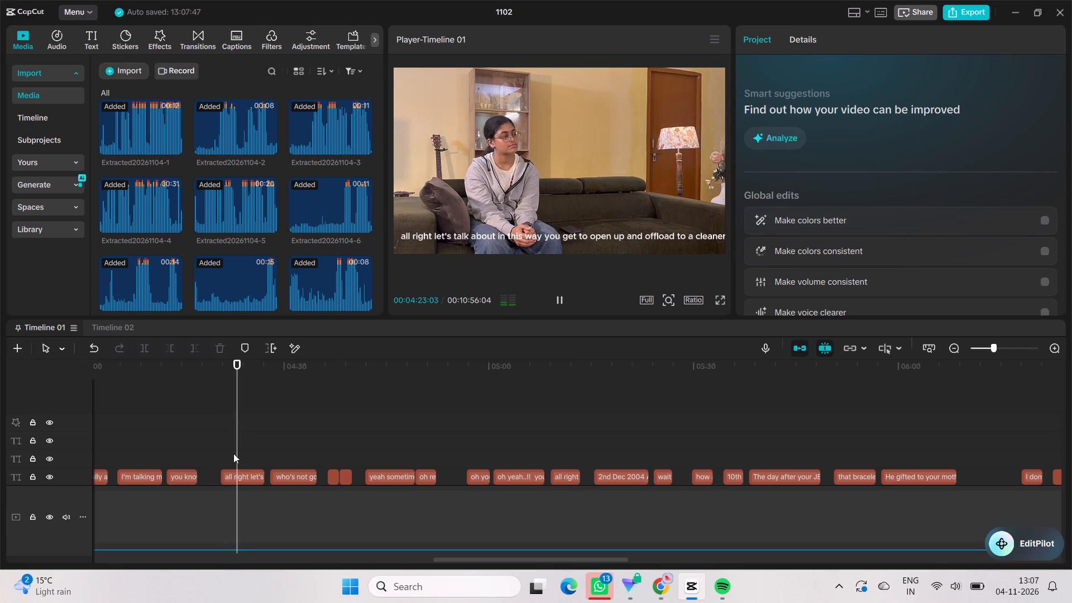
click(242, 482)
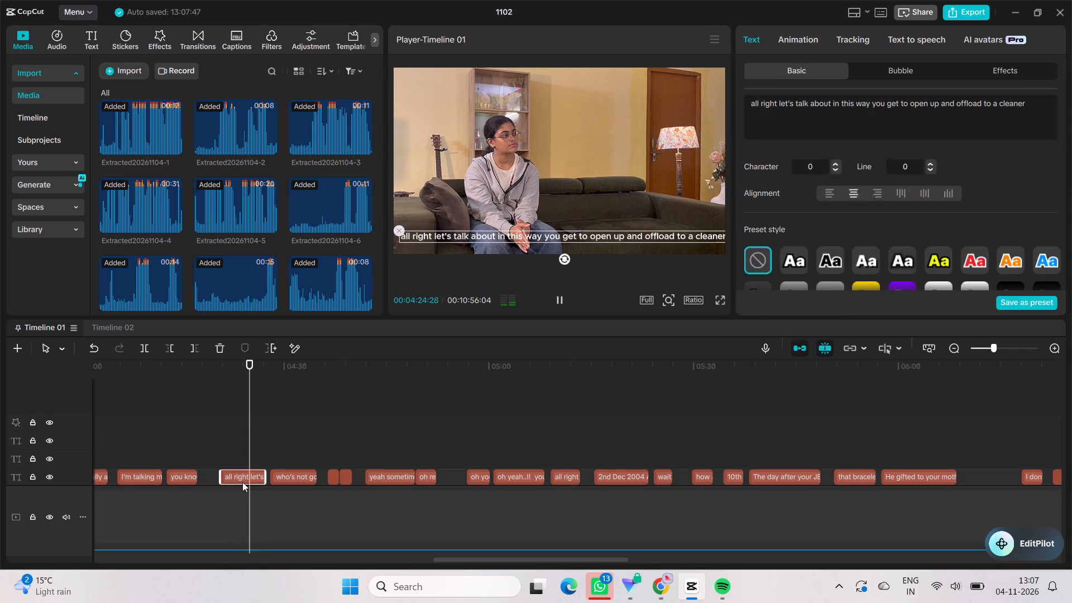
click(832, 104)
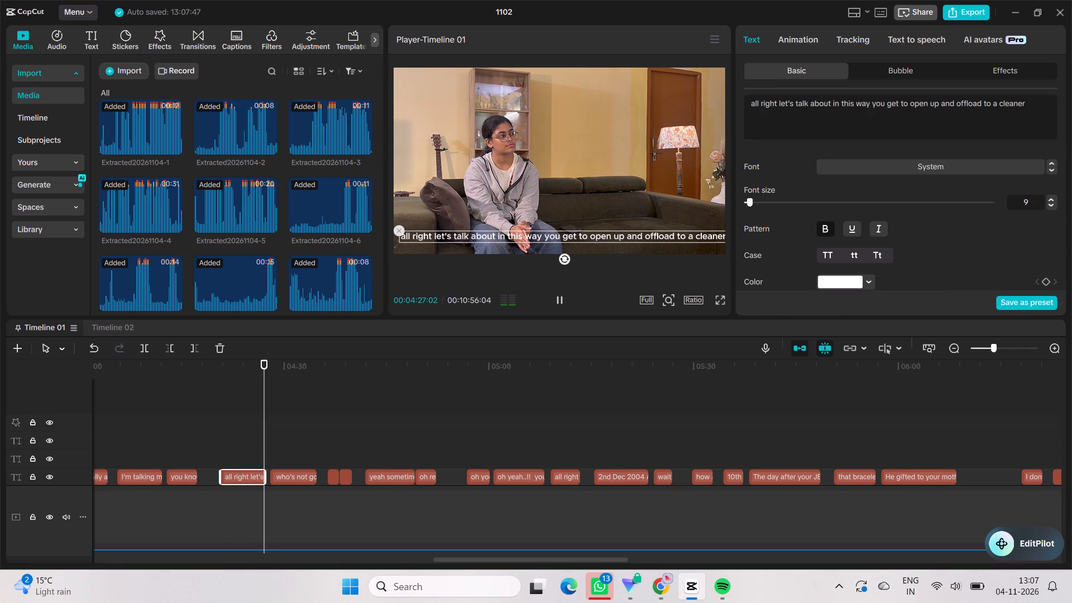
text(iy)
key(BackSpace)
text(t)
key(space)
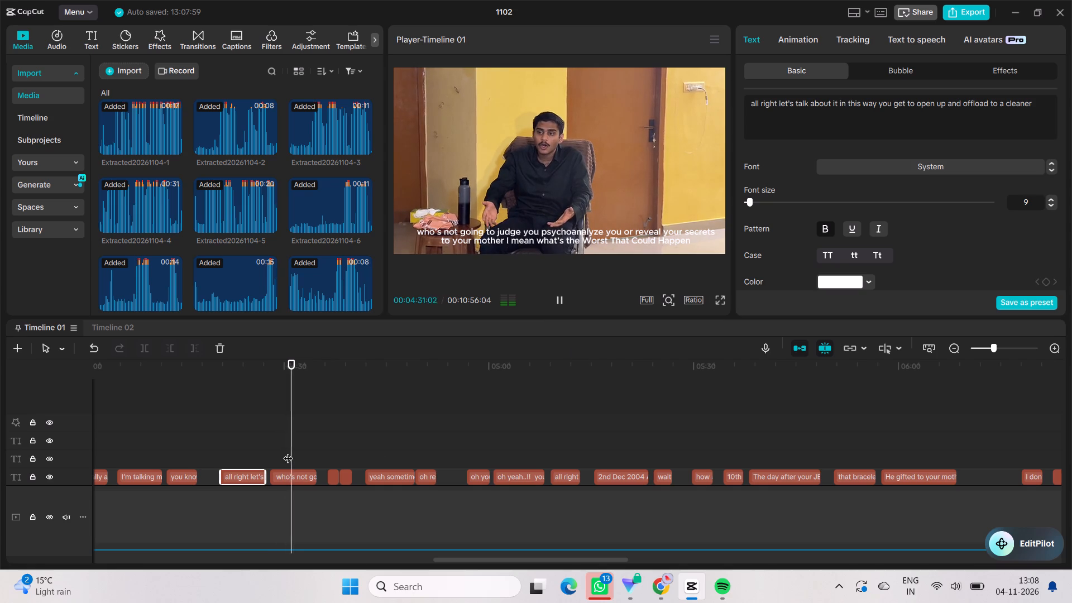
Play on to about 04:40, then check the volume of the "Alright let's talk about it" and "Finds someone" audio clips.
click(294, 478)
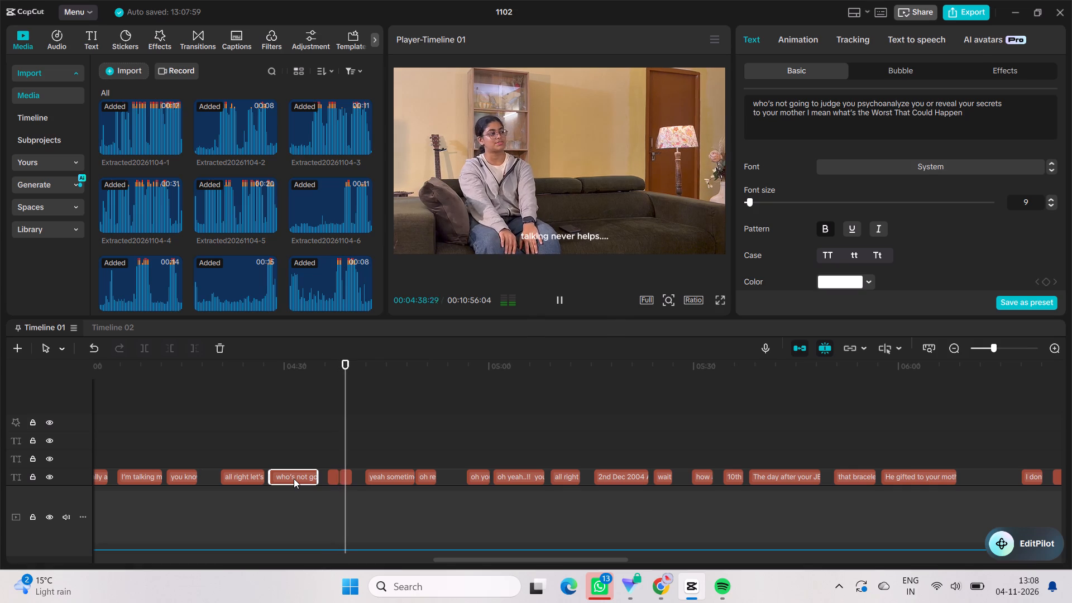
key(space)
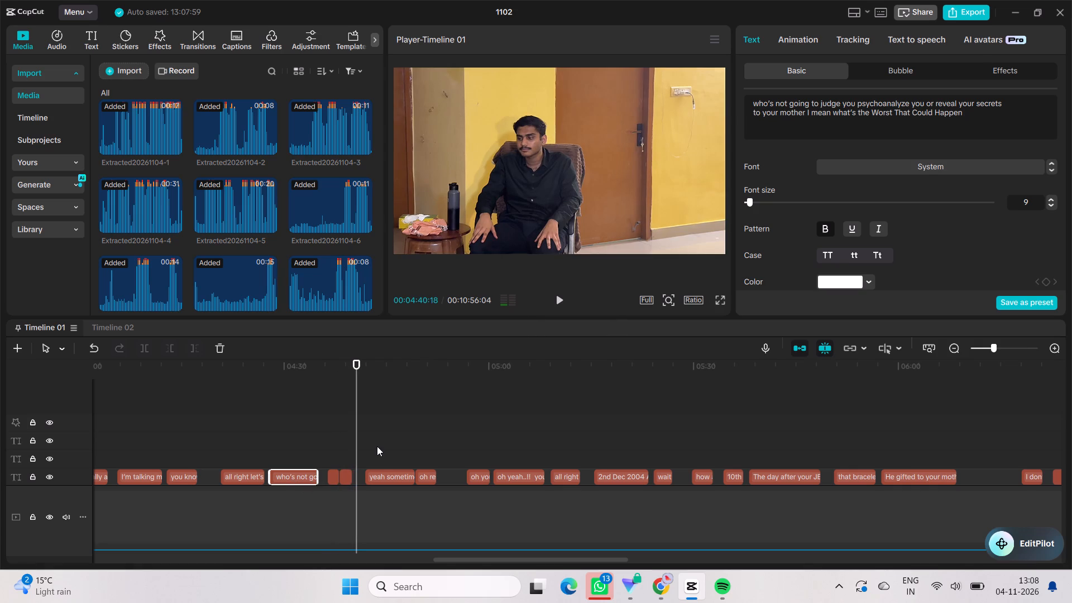
scroll(377, 446, down, 6)
scroll(377, 446, down, 17)
scroll(377, 446, down, 4)
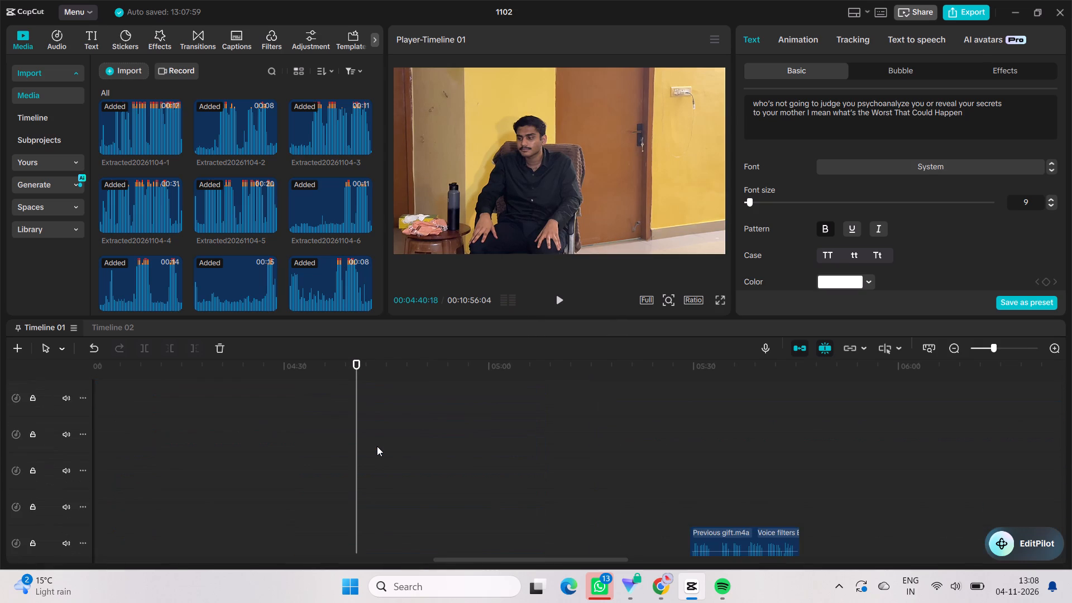
scroll(377, 446, down, 10)
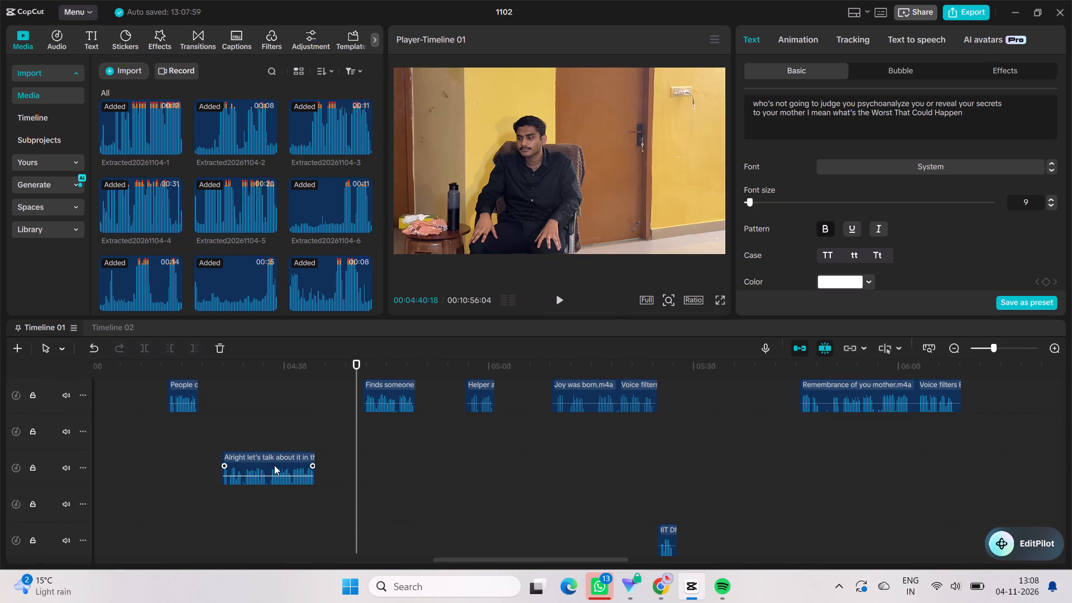
click(274, 465)
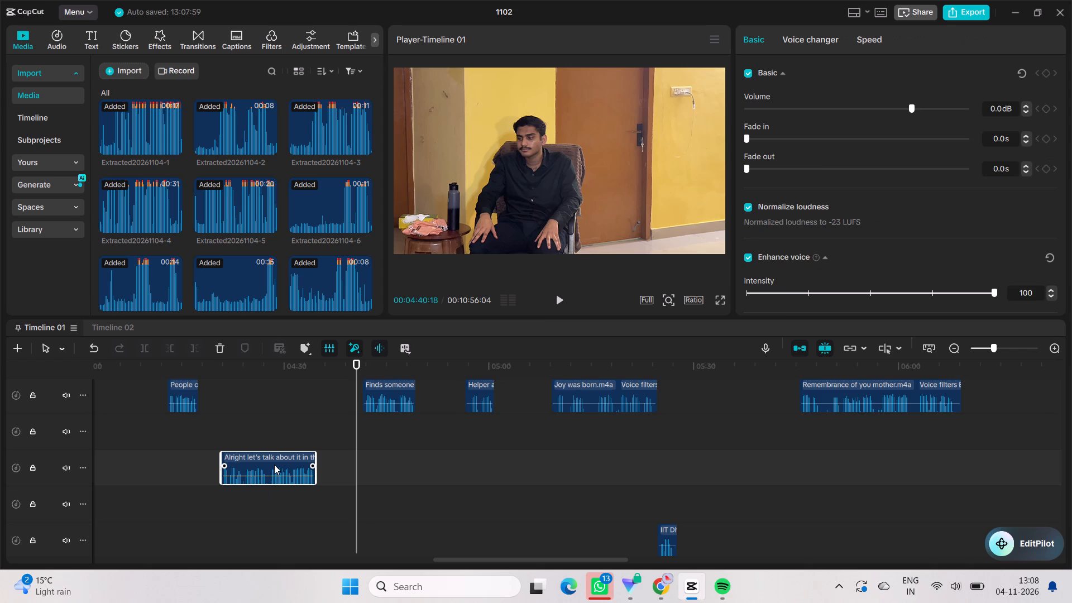
click(379, 398)
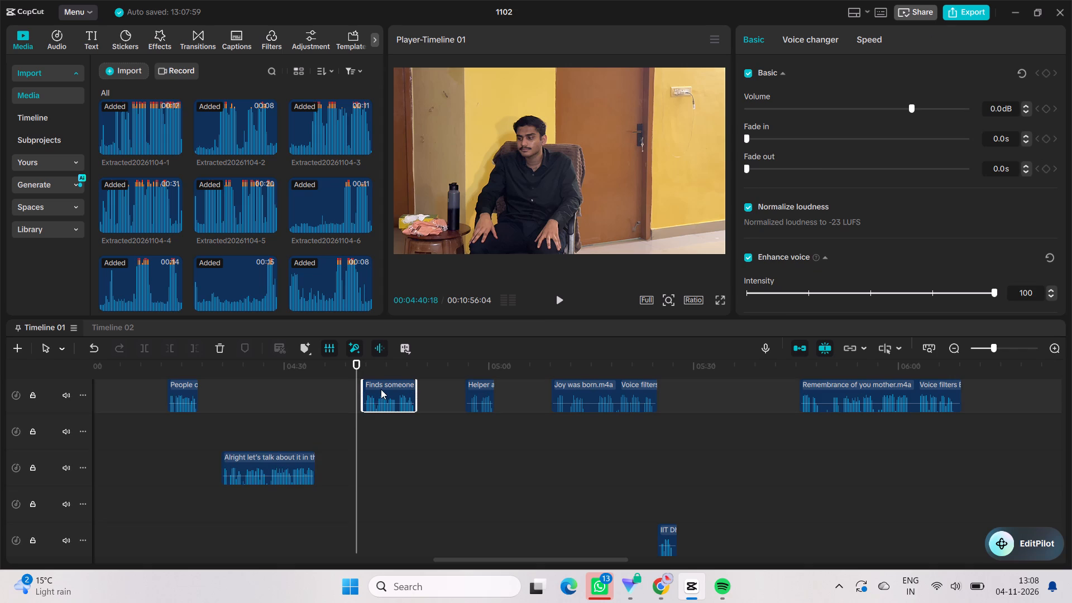
click(381, 389)
scroll(381, 389, up, 2)
scroll(381, 389, down, 6)
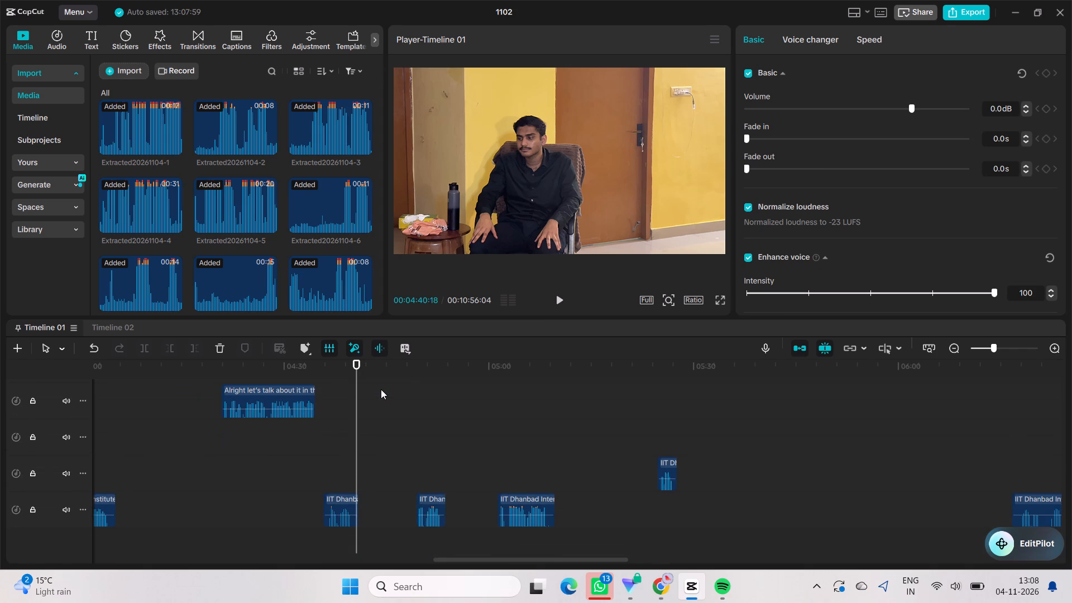
scroll(381, 389, down, 2)
Set the volume of the IIT Dhanbad dialogue clip ending at about 04:40 to 5 dB.
click(331, 496)
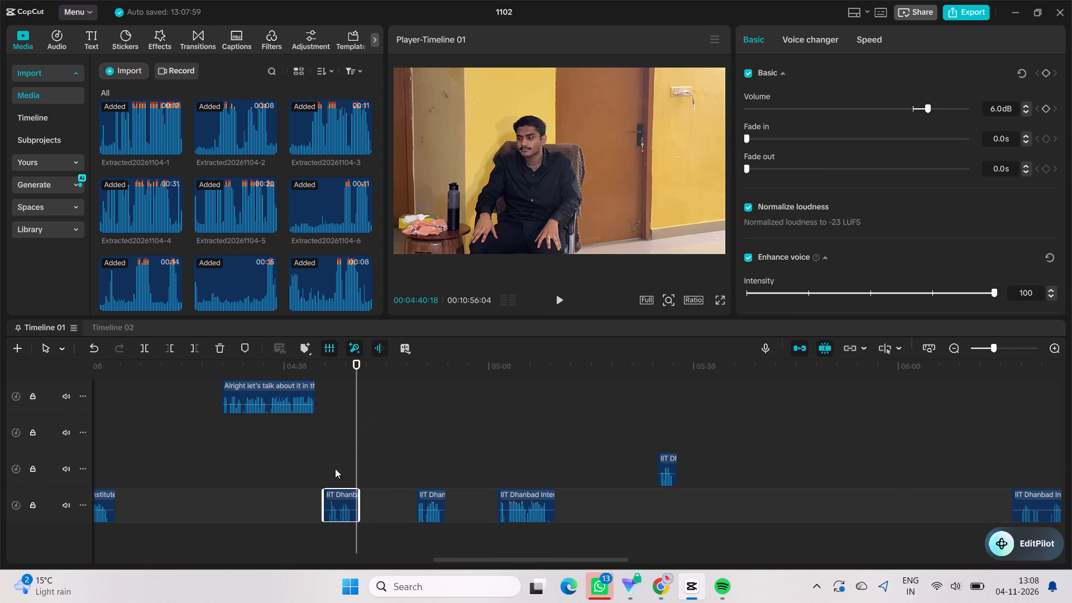
click(922, 108)
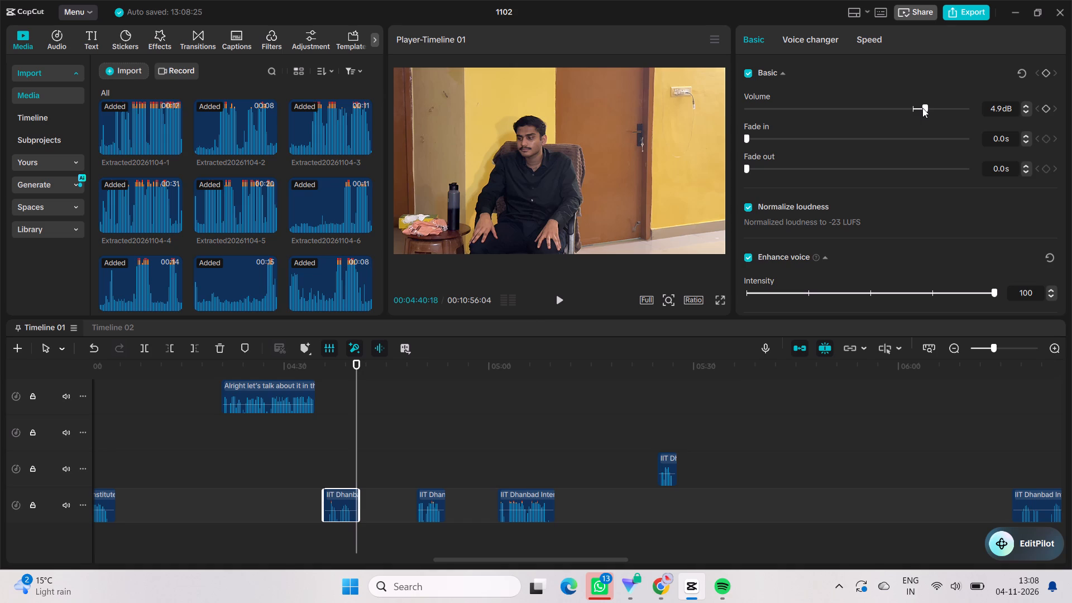
click(926, 110)
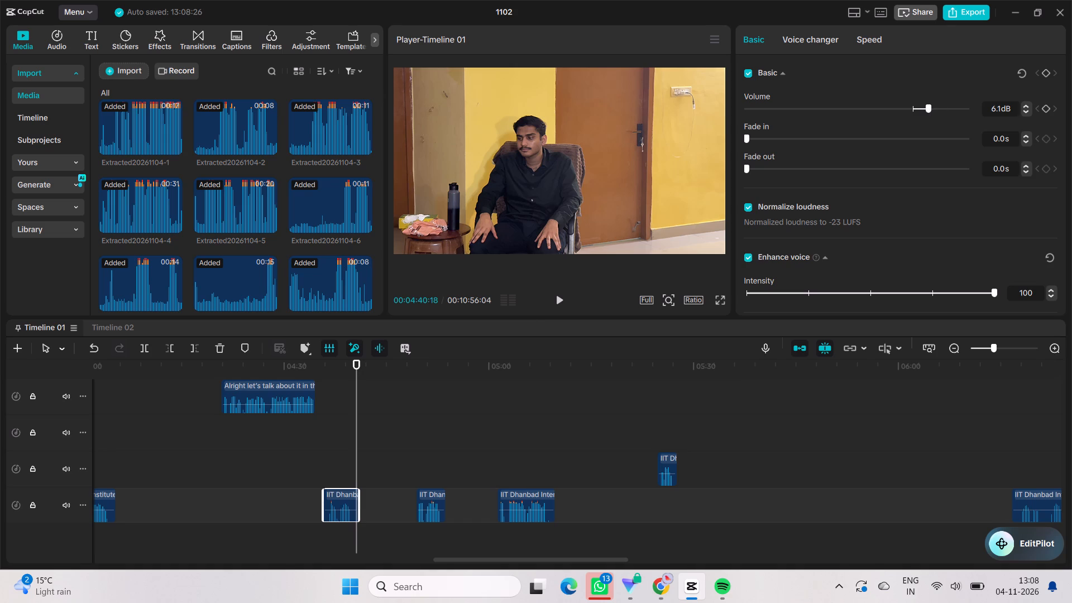
click(997, 111)
drag(996, 111, 990, 106)
drag(999, 106, 986, 103)
key(5)
key(Return)
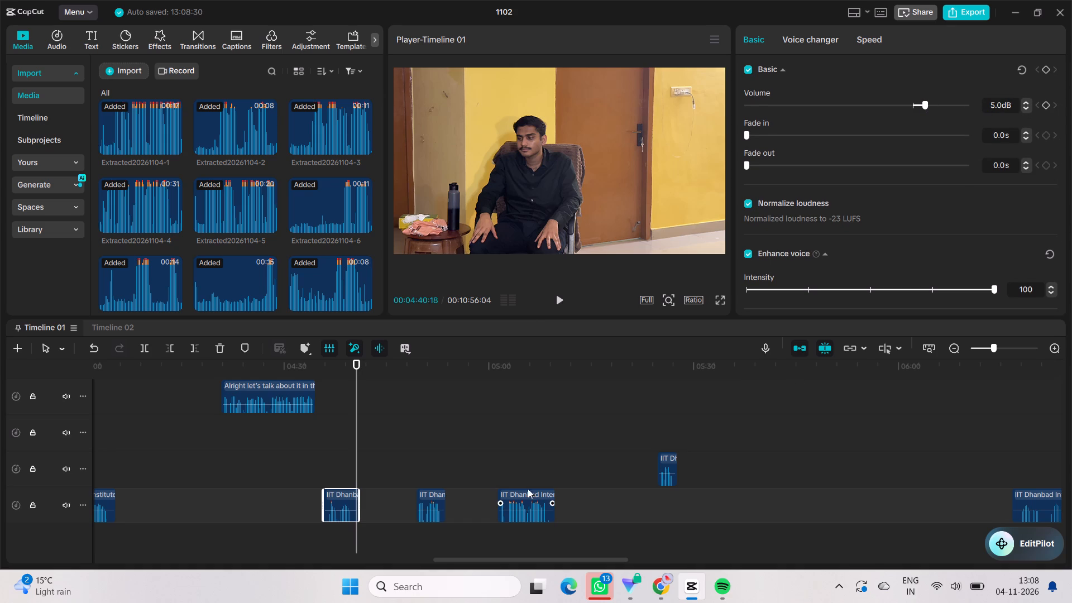
Review the dialogue and captions from about 04:34, replaying the "oh yeah..!!" exchange from about 04:56.
scroll(484, 457, up, 20)
scroll(484, 457, up, 20)
scroll(484, 457, up, 1)
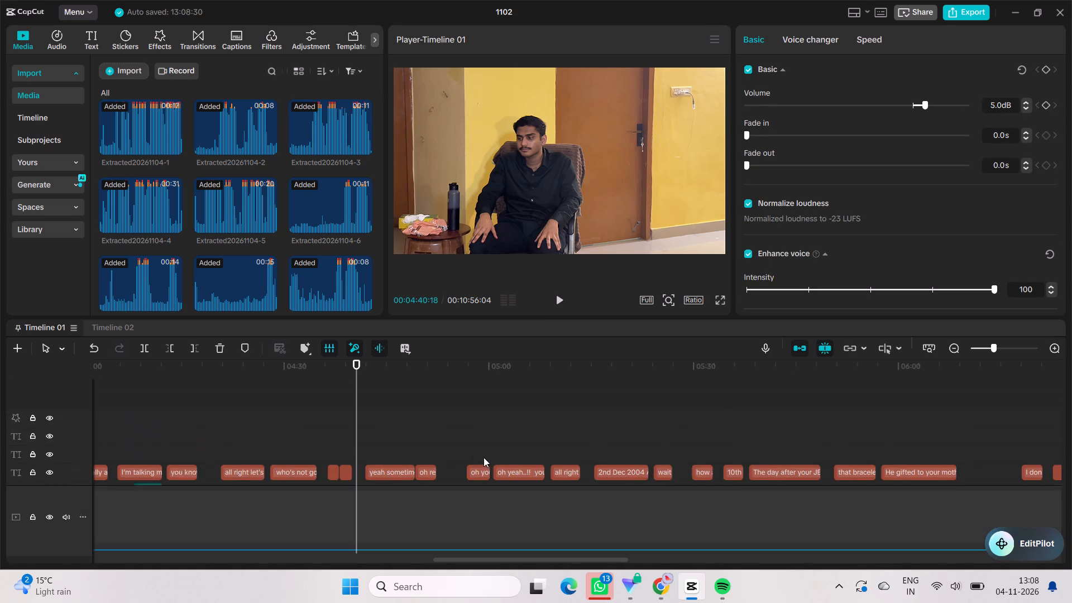
scroll(484, 457, up, 2)
click(316, 441)
key(space)
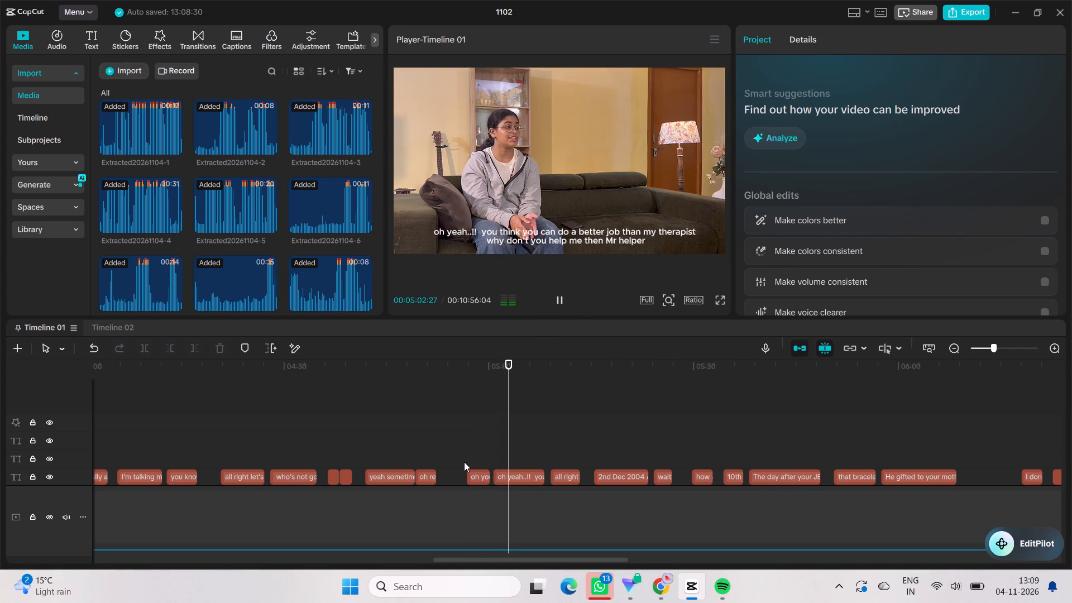
click(464, 462)
key(space)
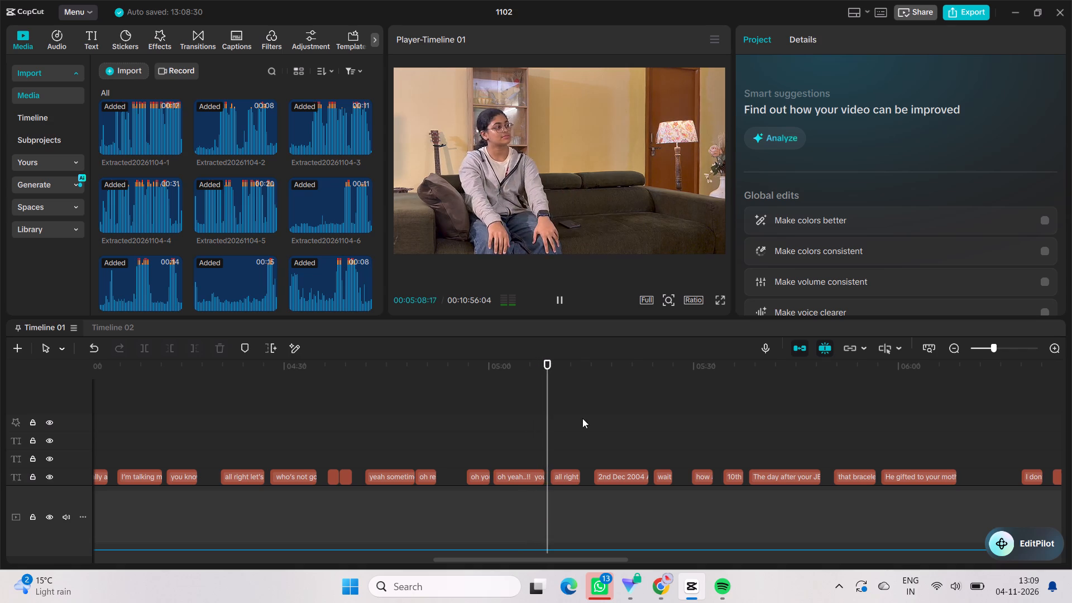
Skip ahead to about 09:12, shortly before the "Hours become Days" title, and start playing the ending full screen.
scroll(590, 433, left, 11)
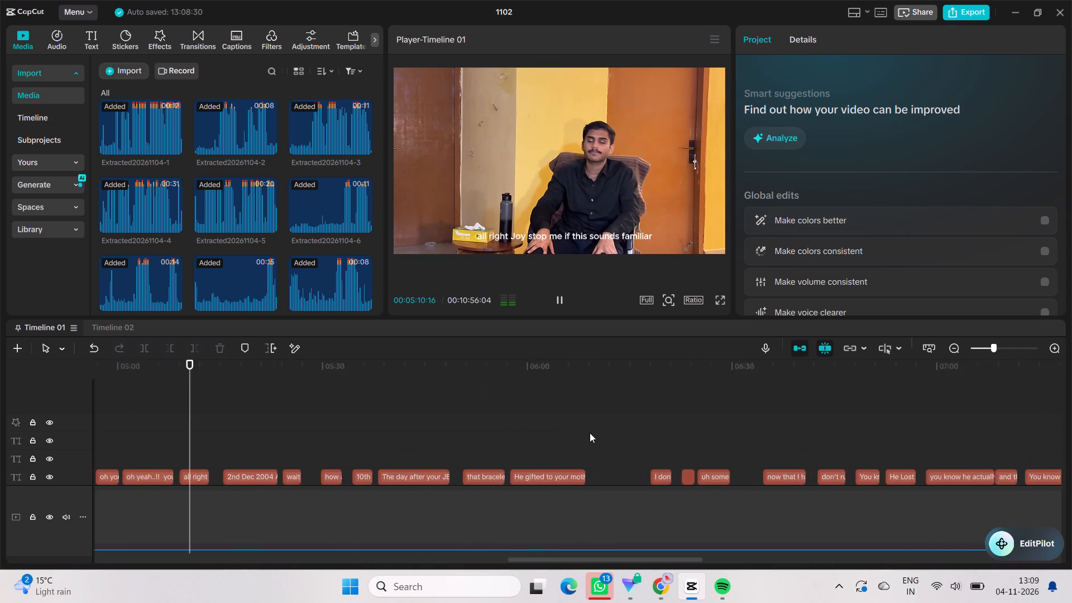
scroll(590, 433, left, 15)
ctrl+scroll(590, 433, down, 4)
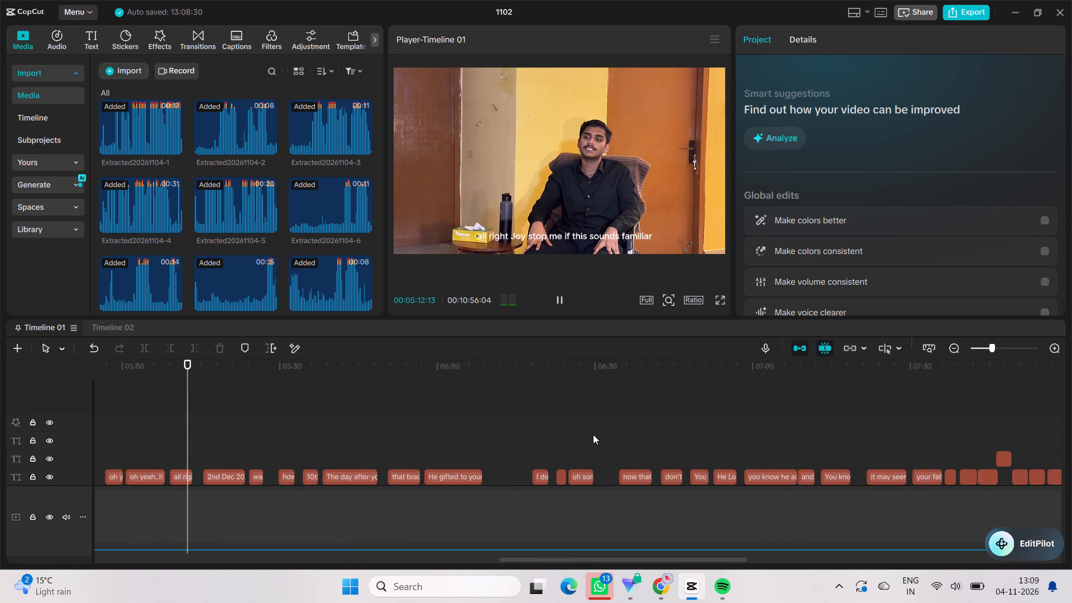
ctrl+scroll(593, 434, down, 11)
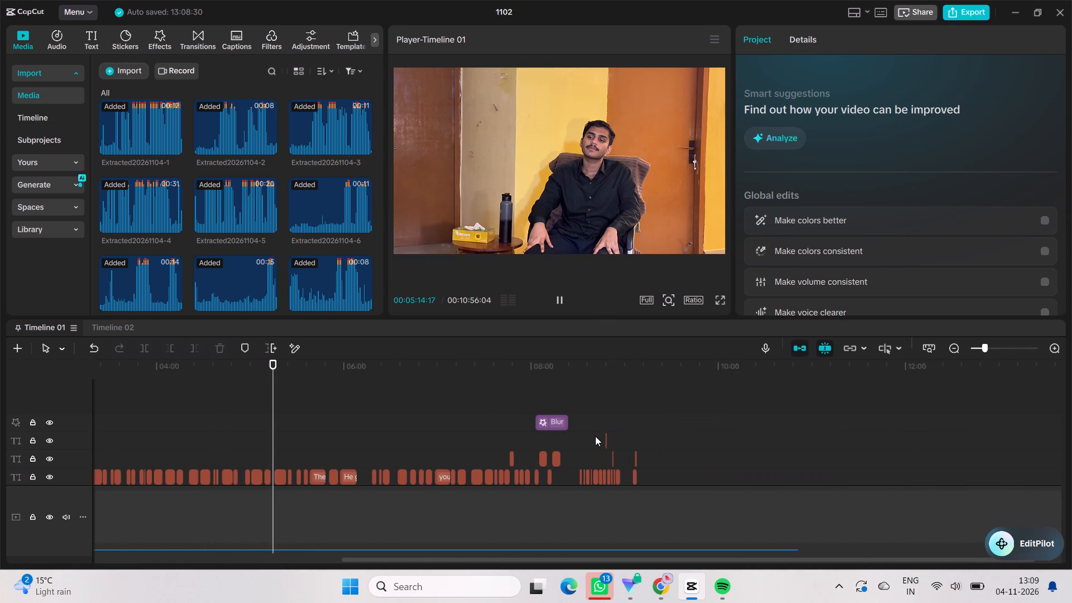
scroll(595, 436, down, 2)
scroll(673, 422, down, 1)
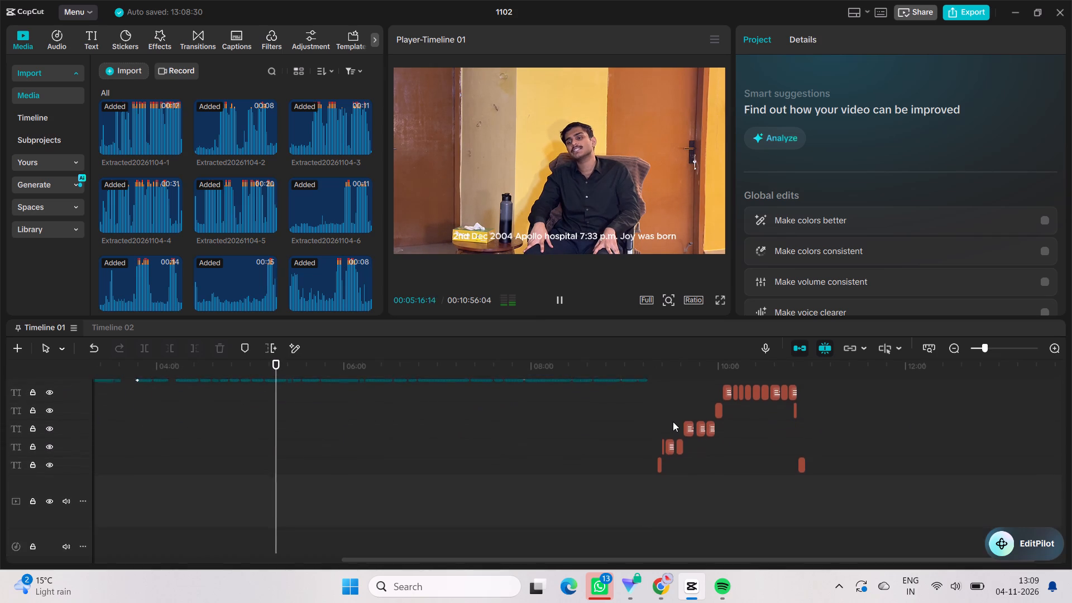
scroll(673, 422, down, 1)
click(659, 413)
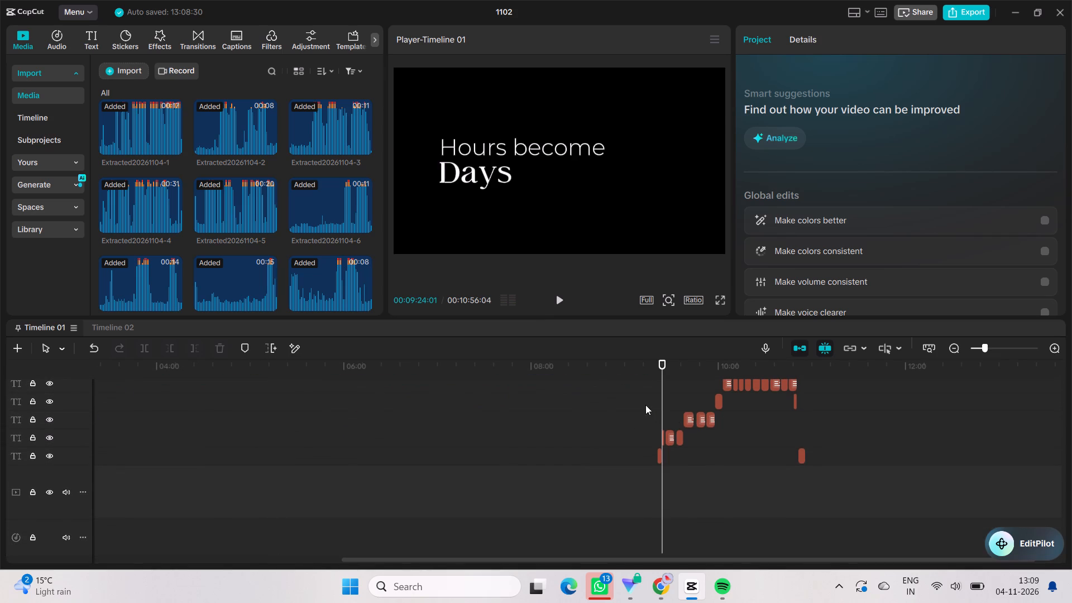
click(653, 409)
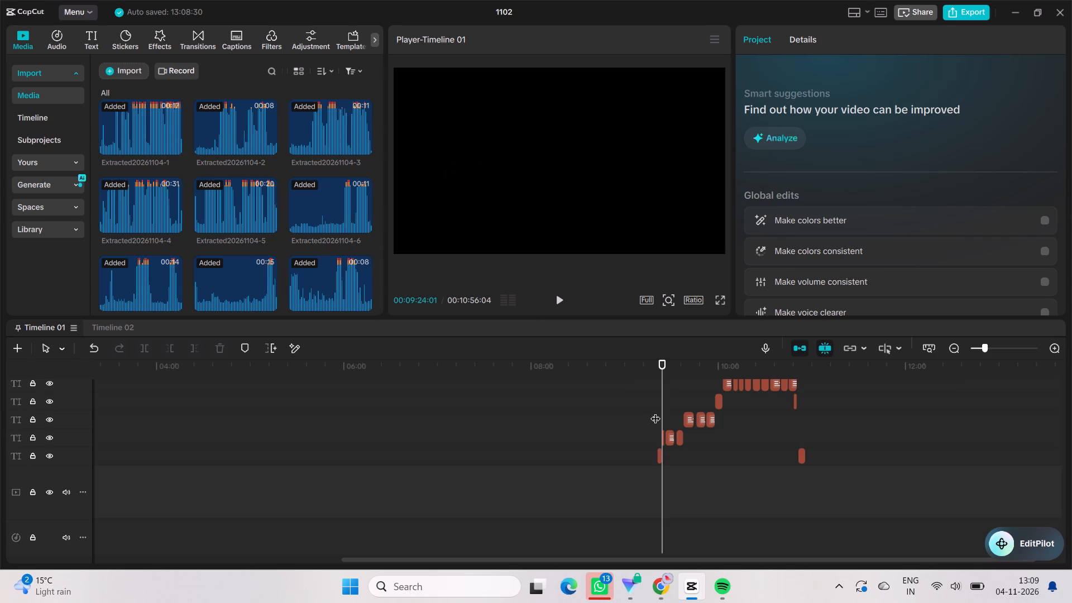
click(650, 409)
click(644, 406)
key(space)
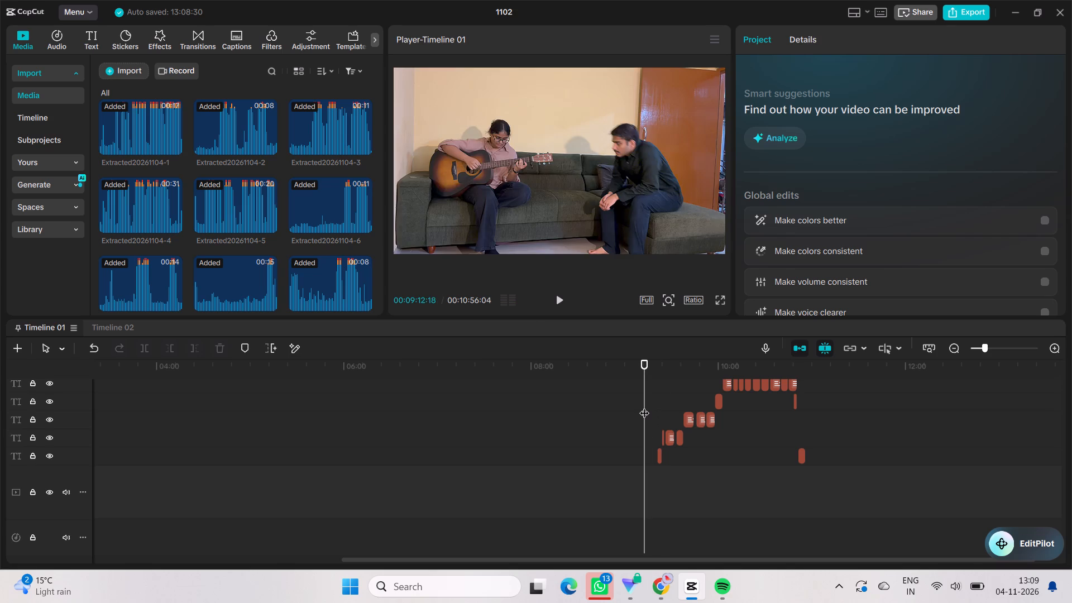
click(717, 304)
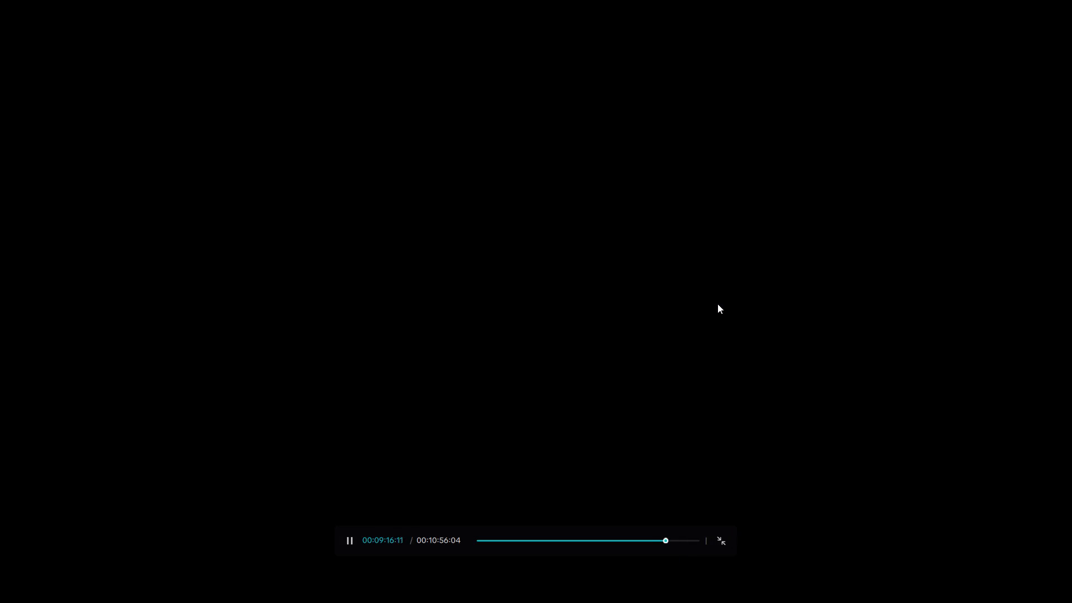
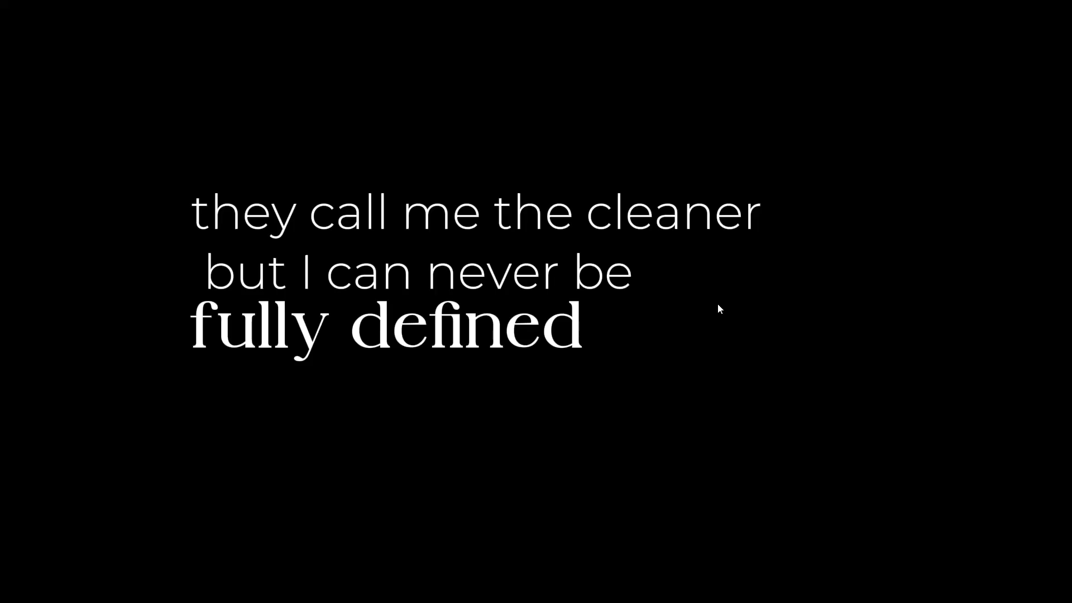
Step back to the "they call me the cleaner" title at about 09:50 and replay the closing titles to about 10:09.
key(Left)
key(Left)
key(Left)
key(Left)
key(Left)
key(Left)
key(Left)
key(Left)
key(Left)
key(Left)
key(Left)
key(Left)
key(Left)
key(Left)
key(Left)
key(Left)
key(Left)
key(Left)
key(Left)
key(Left)
key(Left)
key(Left)
key(space)
key(Left)
key(Left)
key(Left)
key(Left)
key(Left)
key(Left)
key(Left)
key(Left)
key(Left)
key(Left)
key(Left)
key(Left)
key(Left)
key(Left)
key(Left)
key(Left)
key(Left)
key(Left)
key(Left)
key(Left)
key(Left)
click(609, 495)
click(677, 539)
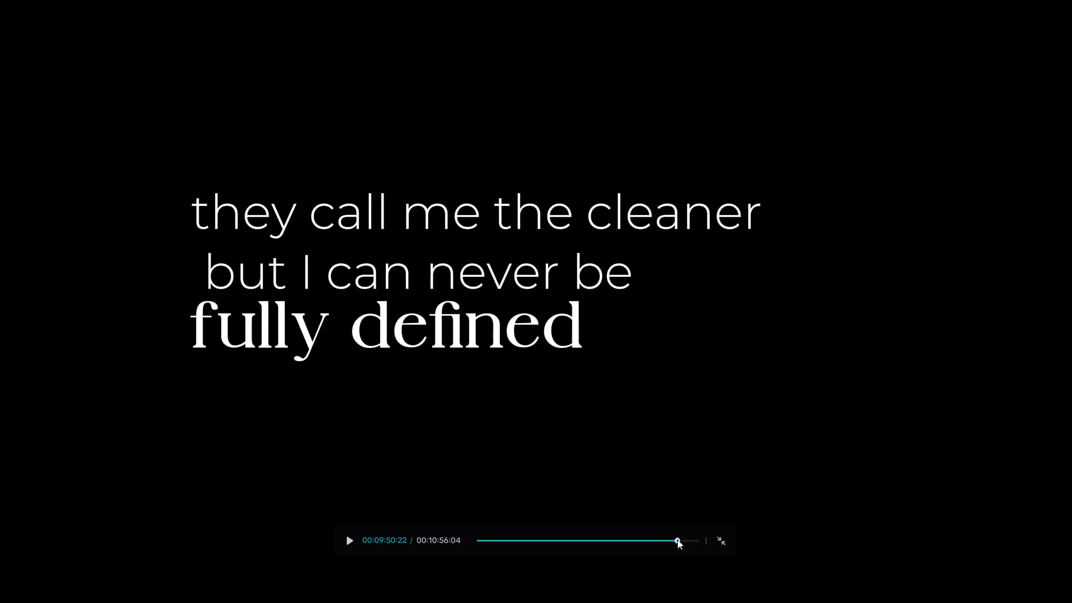
key(space)
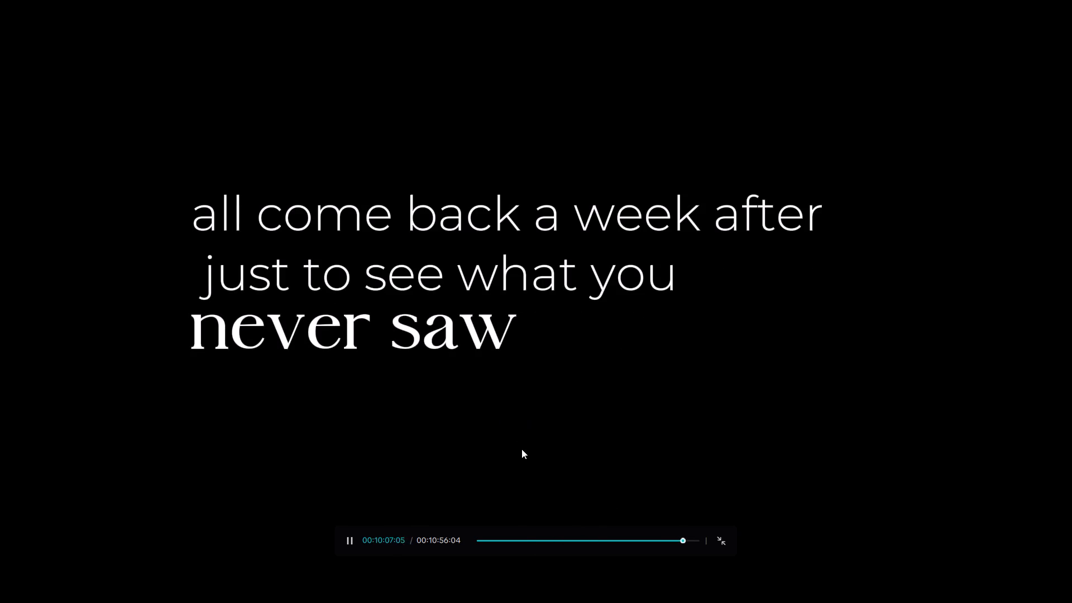
key(space)
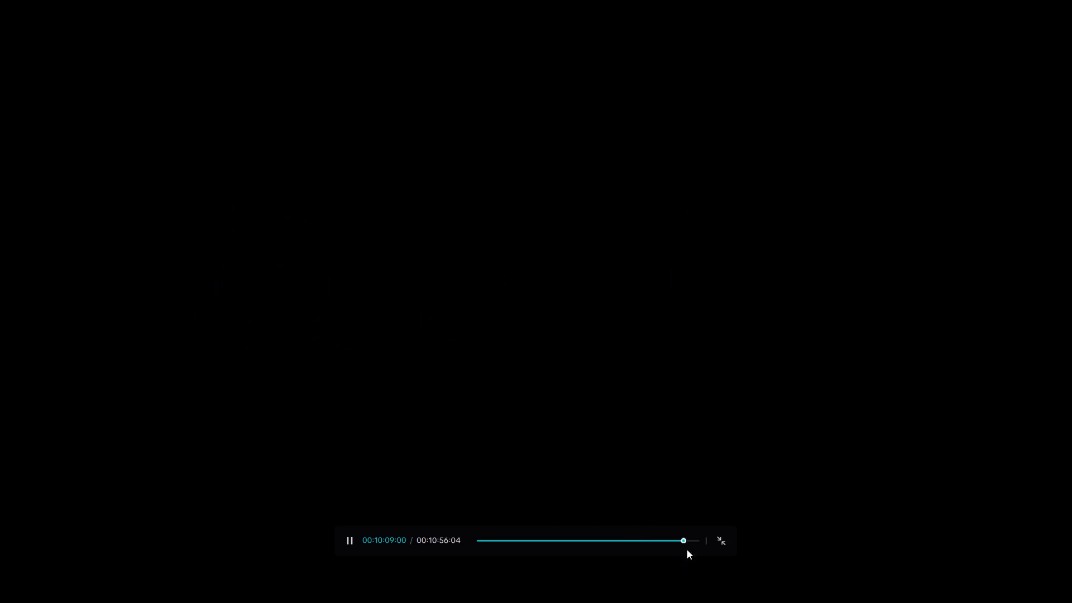
In the "they call me the cleaner" title, capitalize the last two words of the first line as "THE CLEANER".
click(719, 534)
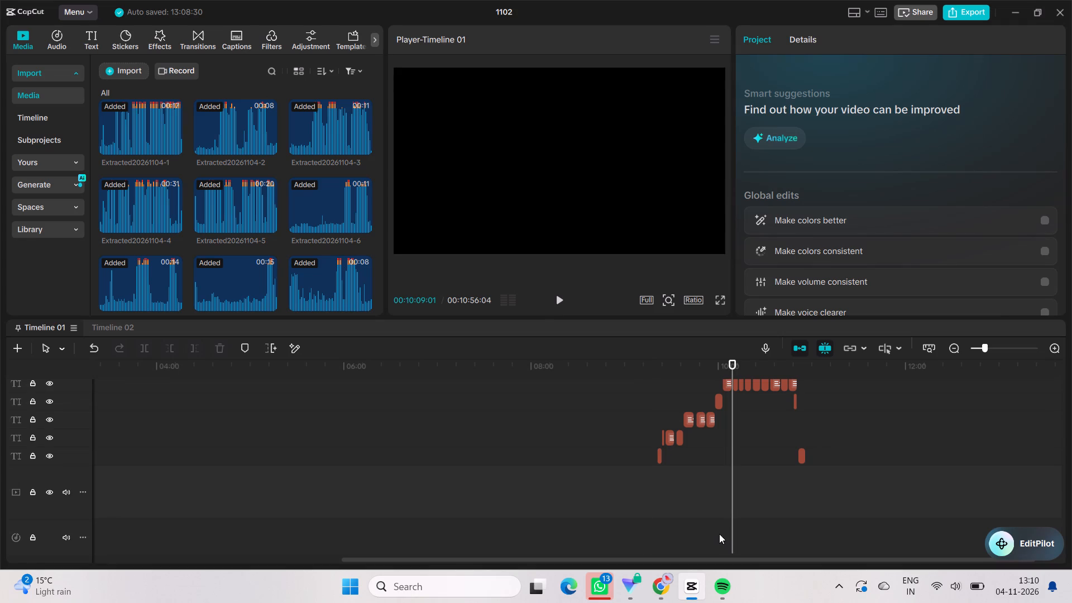
scroll(753, 420, up, 3)
ctrl+scroll(753, 420, up, 12)
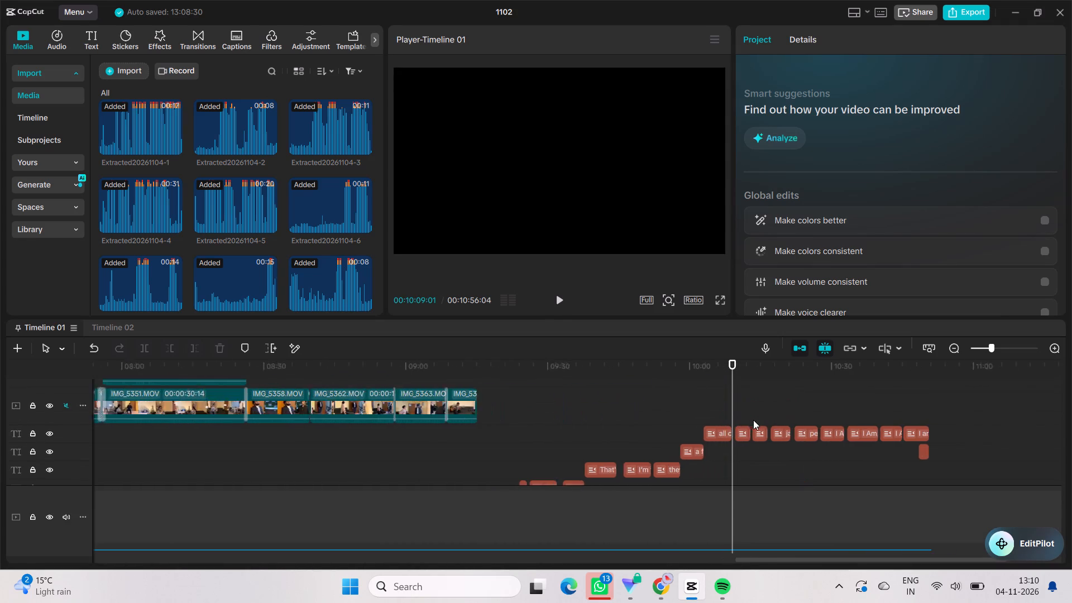
scroll(753, 420, right, 1)
ctrl+scroll(753, 420, up, 5)
scroll(753, 420, down, 2)
click(709, 401)
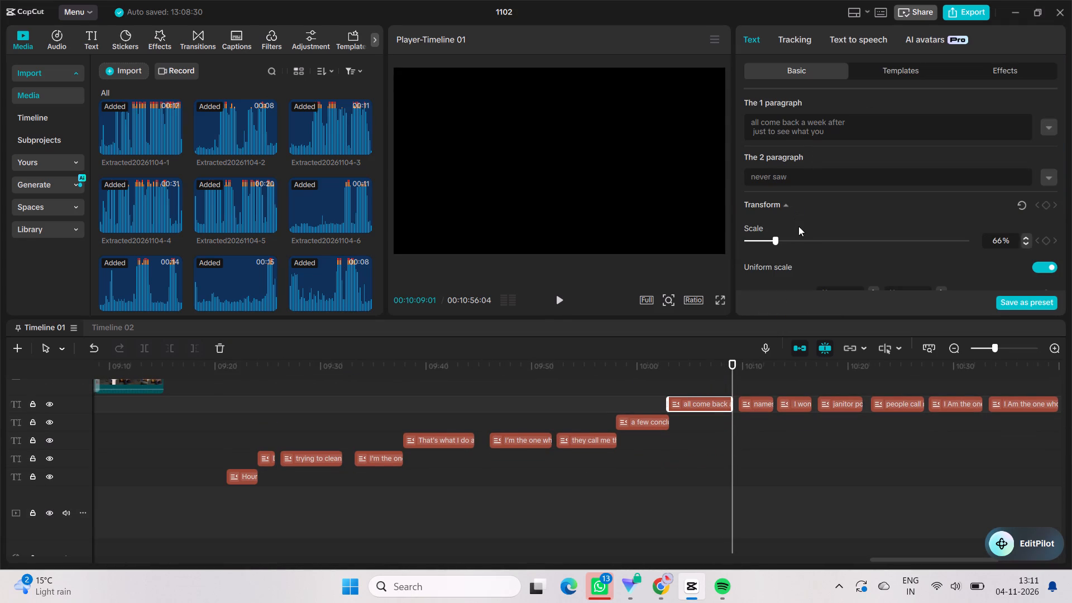
click(647, 418)
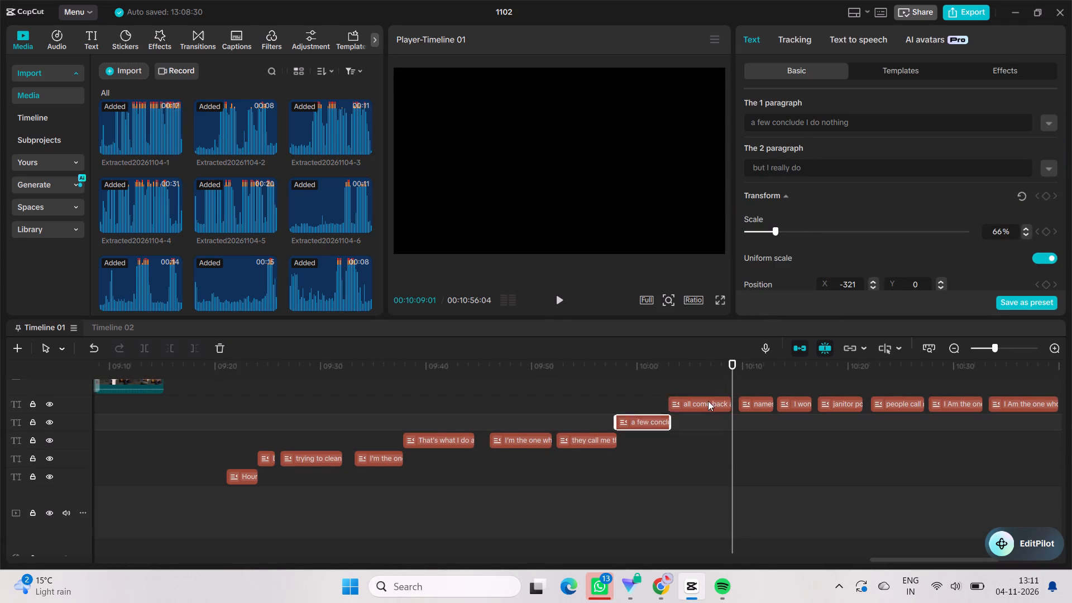
click(754, 401)
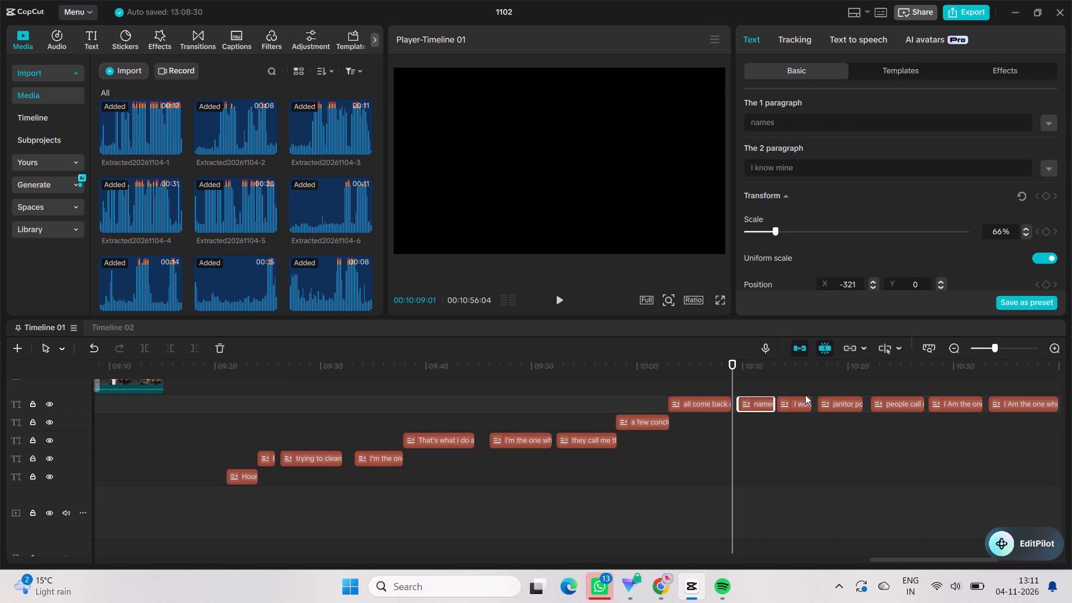
click(583, 442)
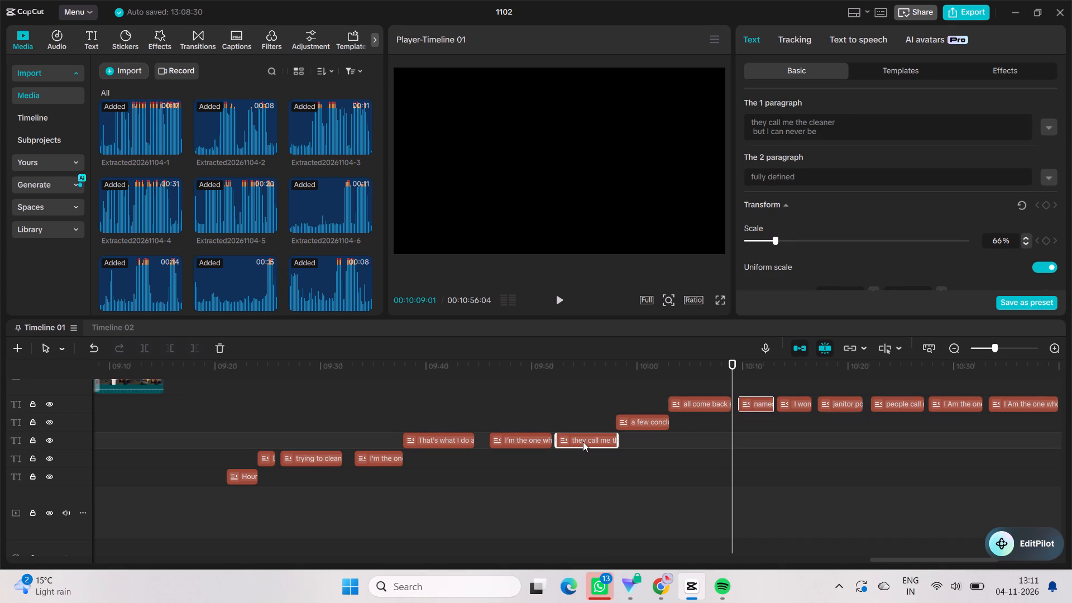
drag(793, 119, 810, 123)
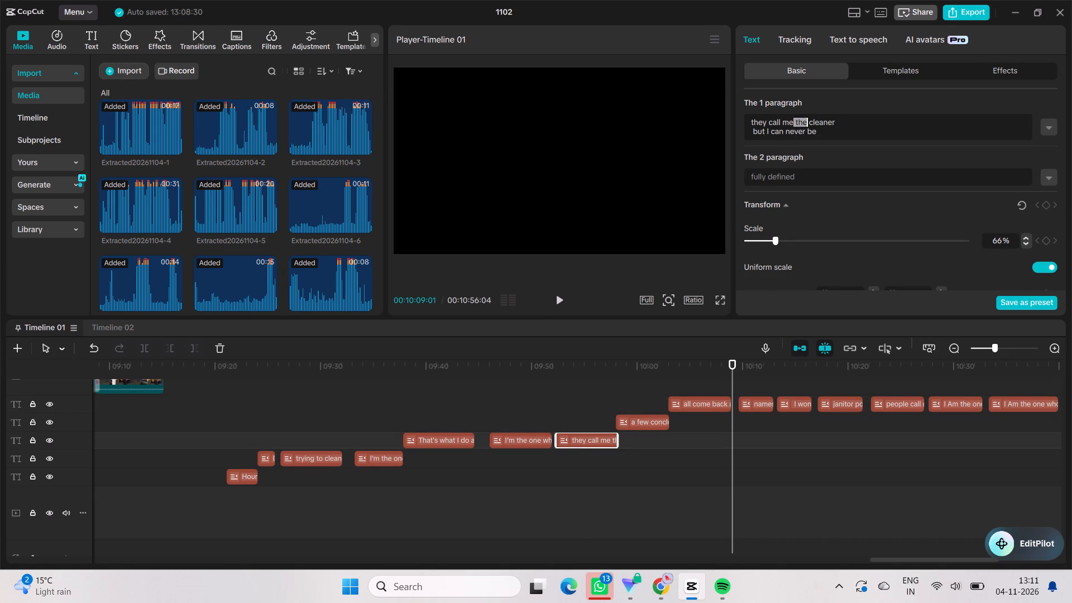
drag(810, 123, 837, 127)
text(The)
key(space)
key(BackSpace)
key(BackSpace)
key(BackSpace)
text(HE)
key(space)
text(CLEANER)
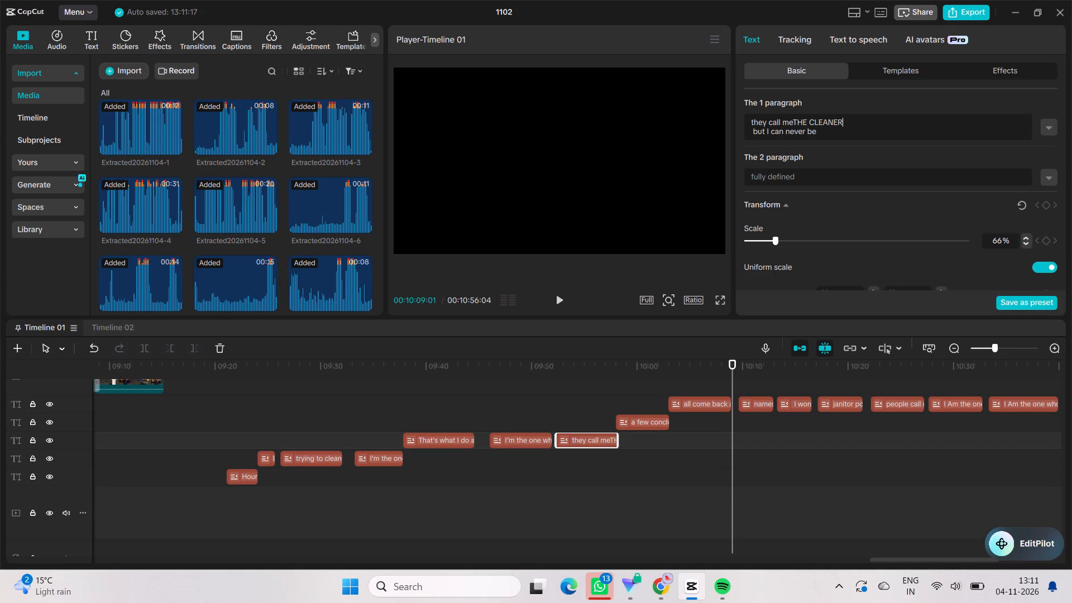
click(791, 123)
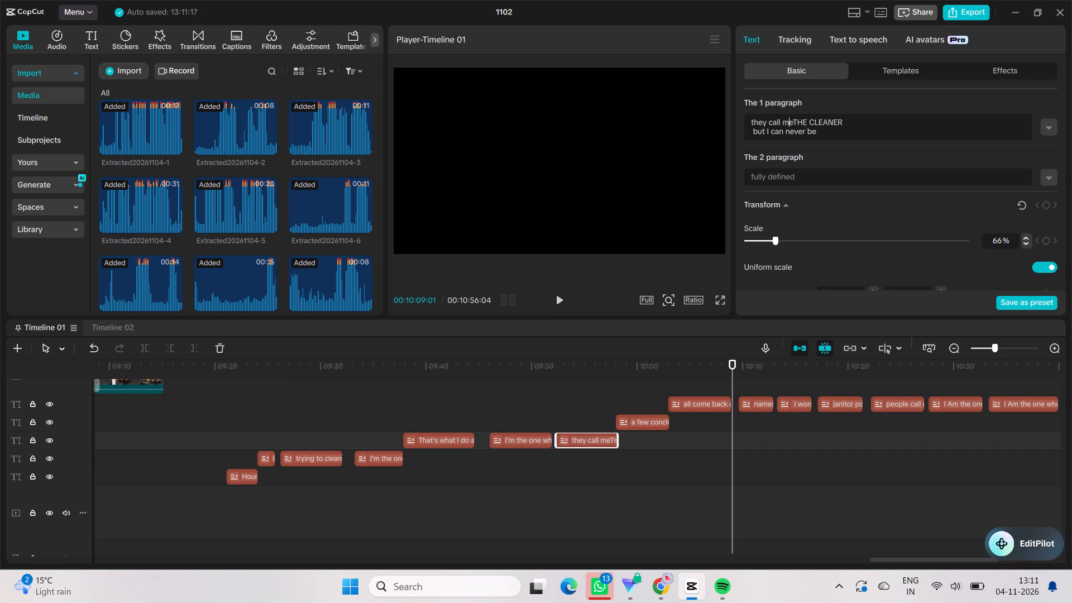
click(793, 118)
key(space)
Play the closing titles full screen from about 10:09, then step back and review the "janitor popularly known as The Cleaner" title.
click(719, 303)
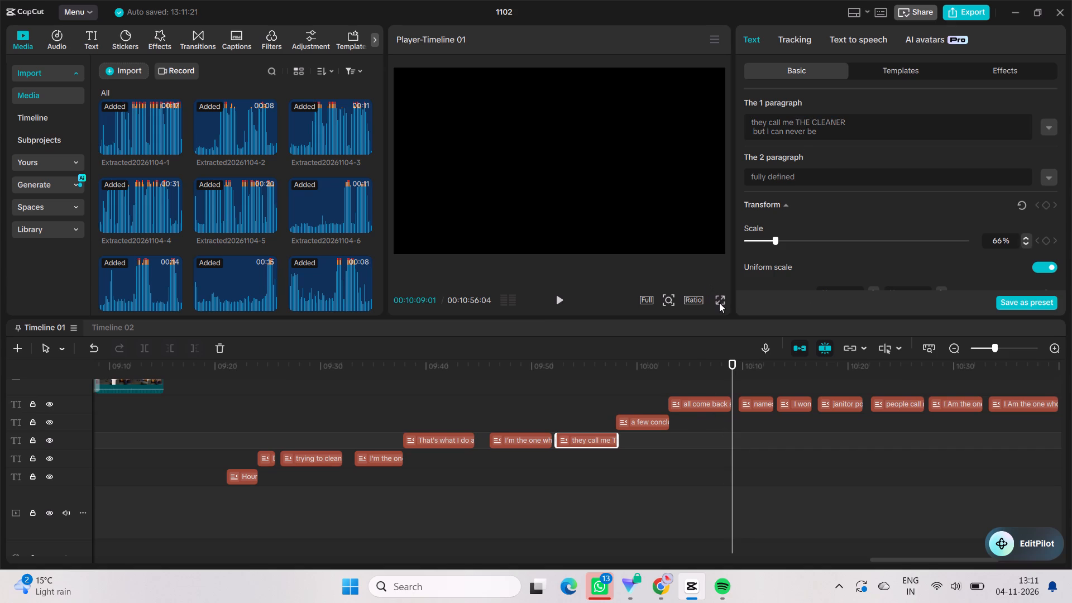
key(space)
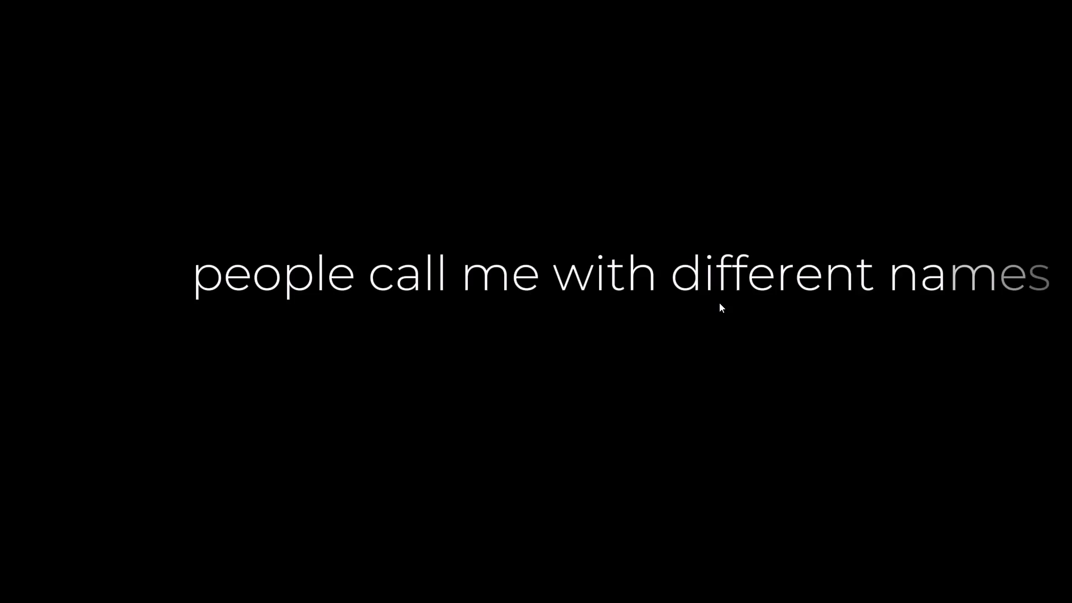
key(Left)
key(Left)
key(Left)
key(Left)
key(Left)
key(Left)
key(Left)
key(Left)
key(Left)
key(Left)
key(Left)
key(Left)
key(Left)
key(Left)
key(Left)
key(Left)
key(Left)
key(Left)
key(Left)
key(Left)
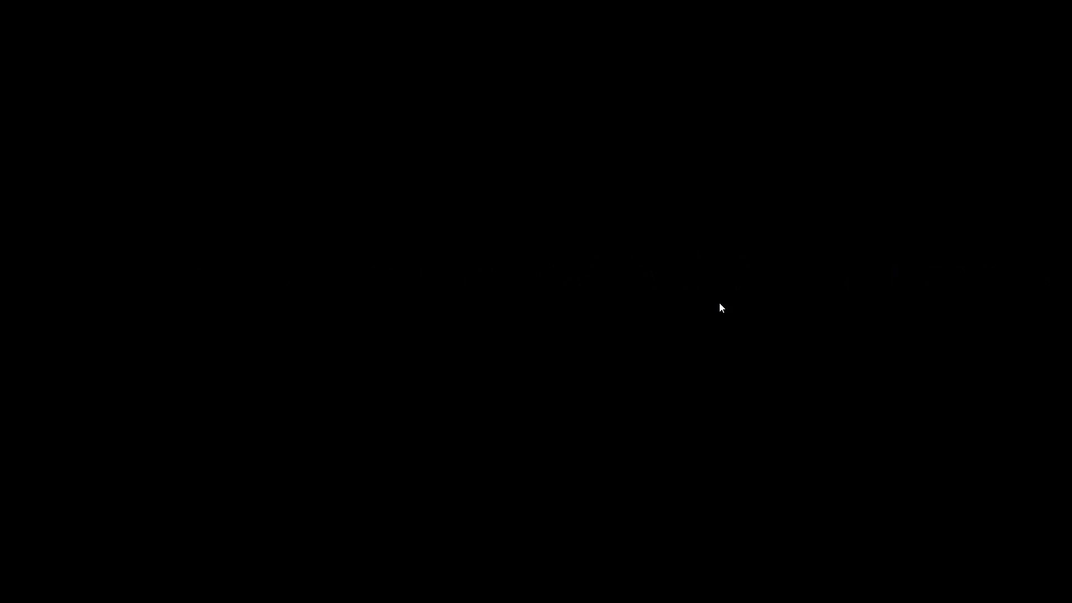
key(space)
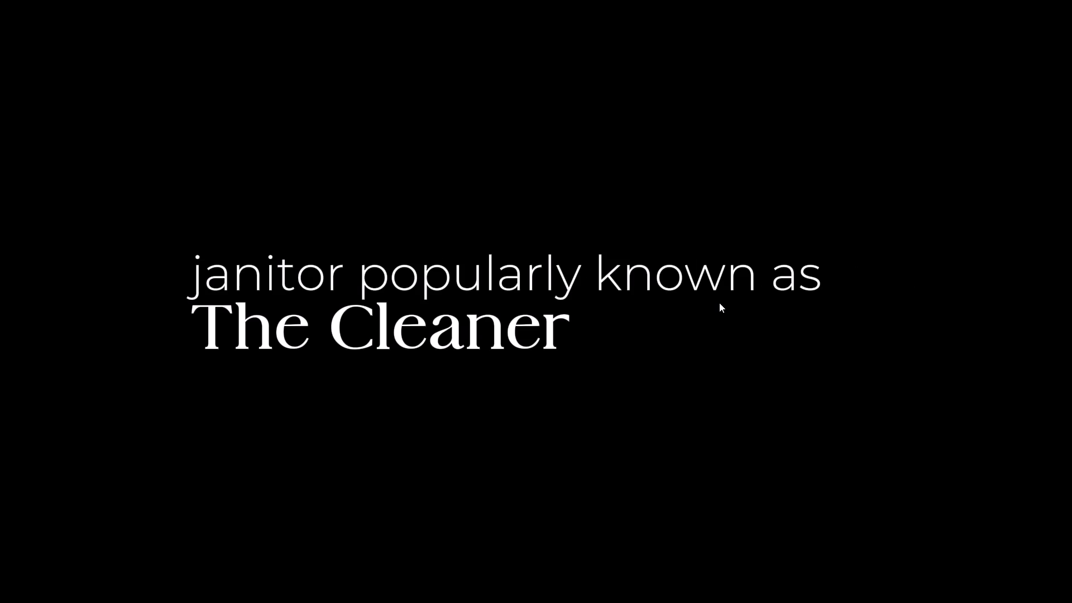
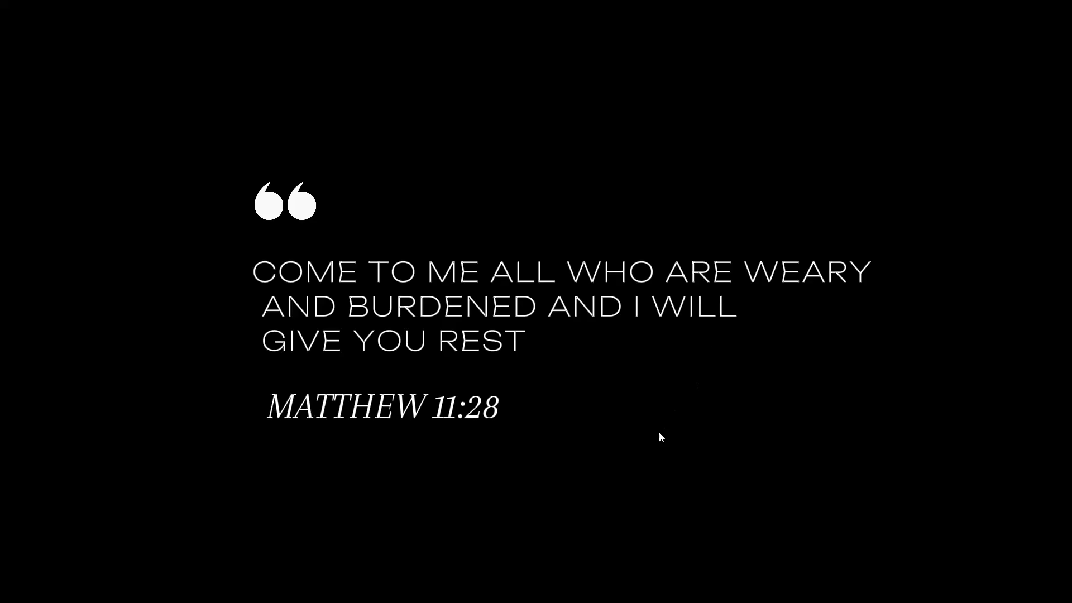
In the "I Am the one who came to earth" closing title, remove the word "very" from "by taking the very form of the Servent".
click(662, 436)
click(721, 539)
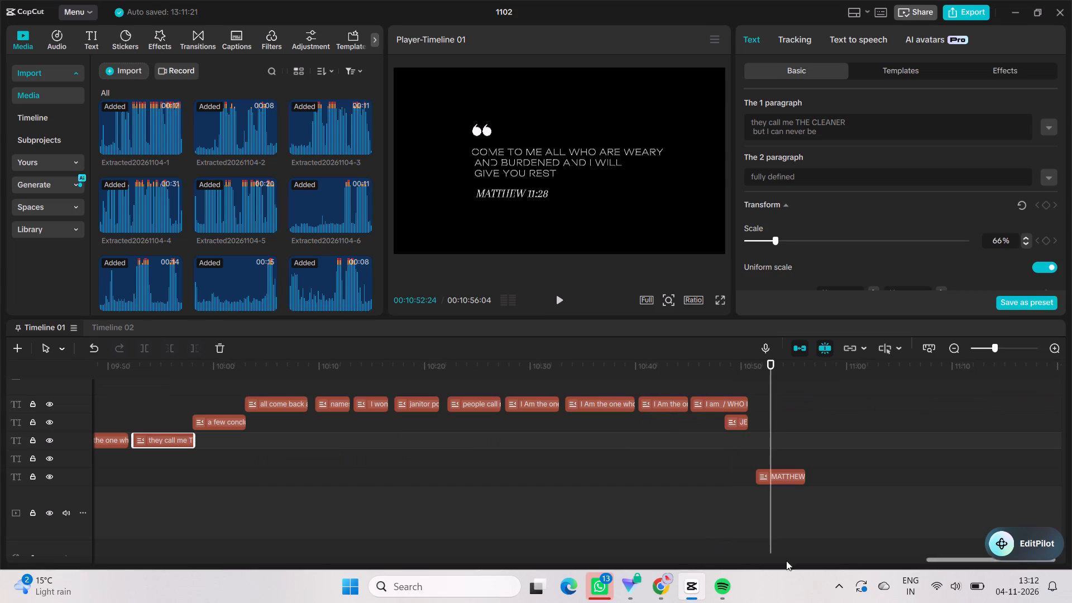
click(700, 395)
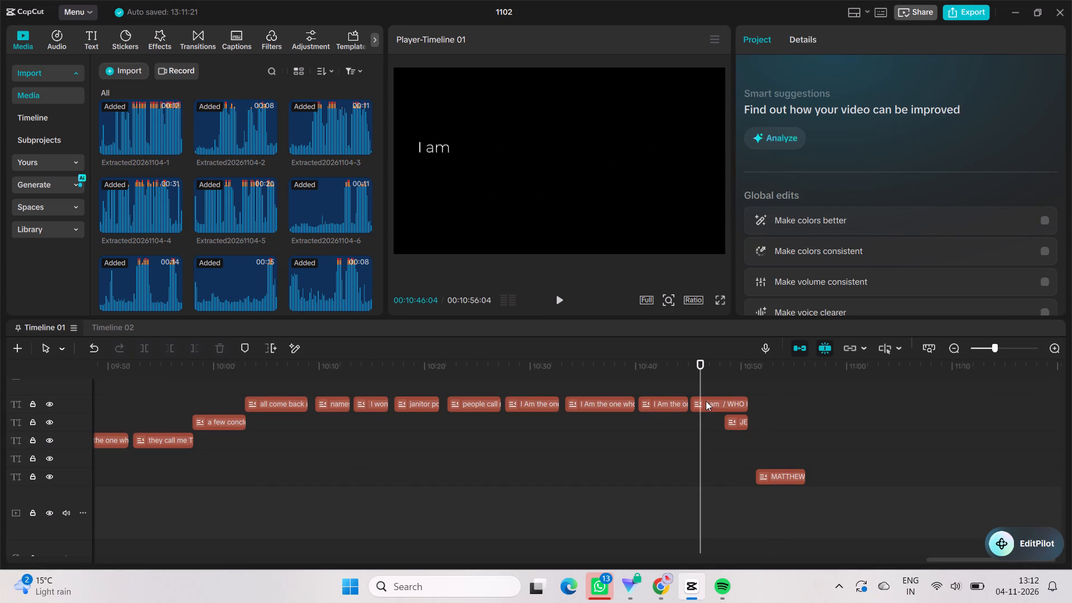
click(711, 406)
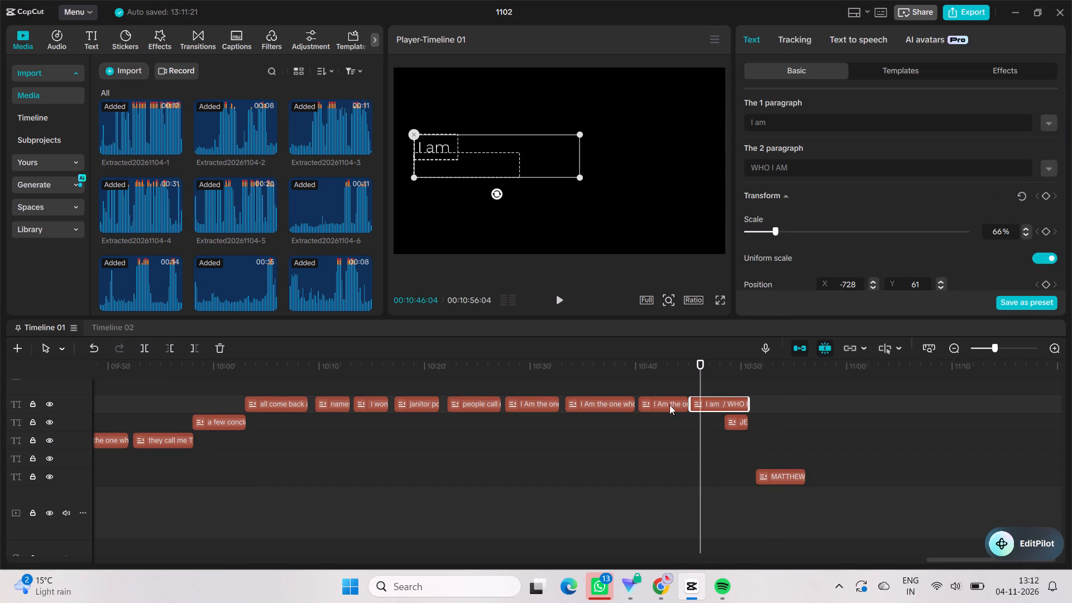
click(659, 398)
click(588, 395)
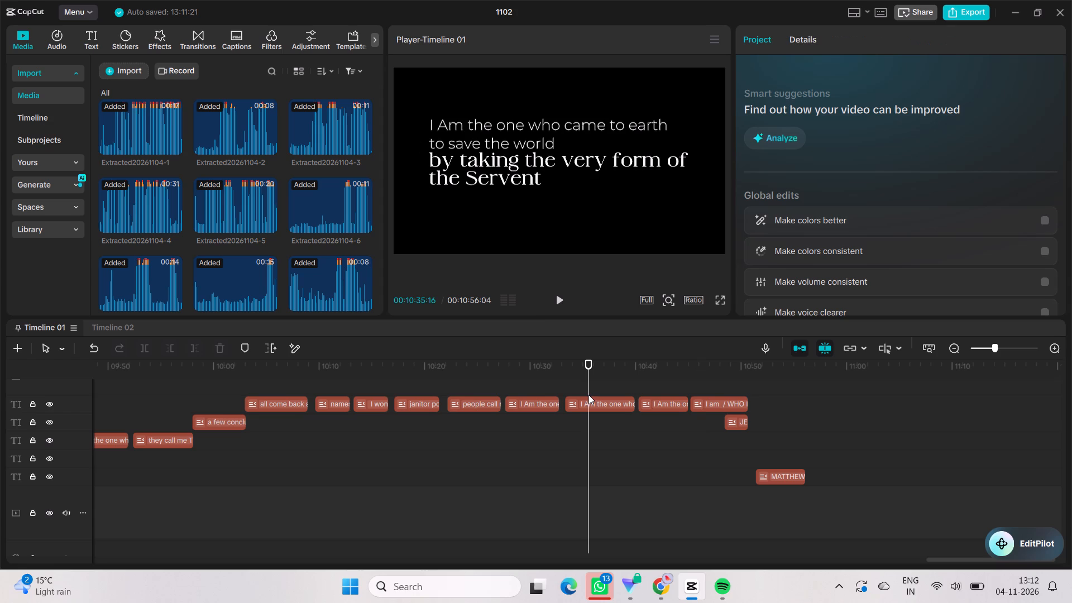
click(605, 404)
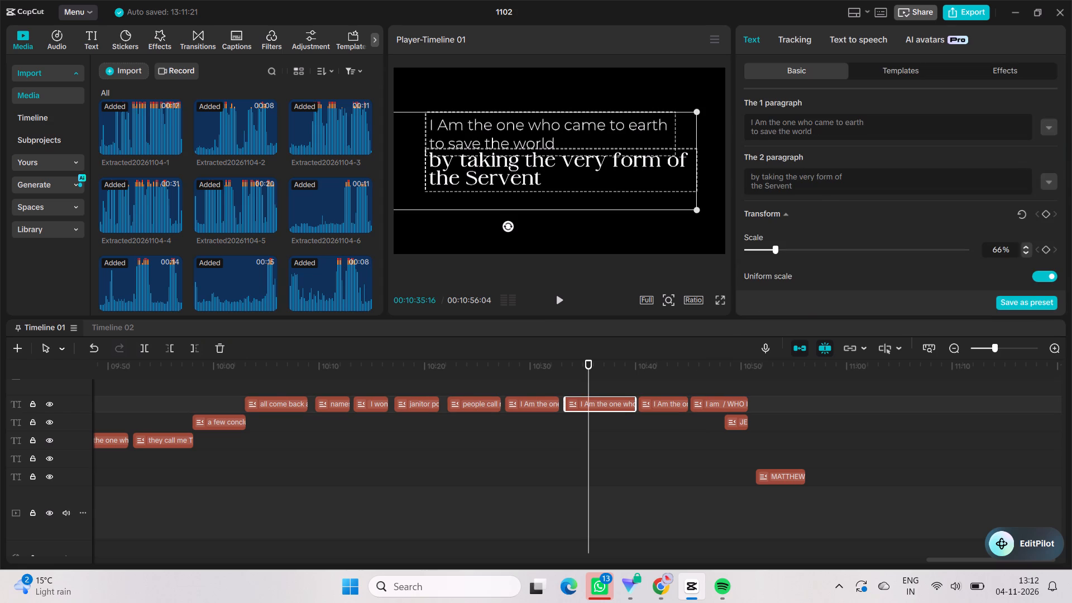
click(815, 172)
double_click(802, 178)
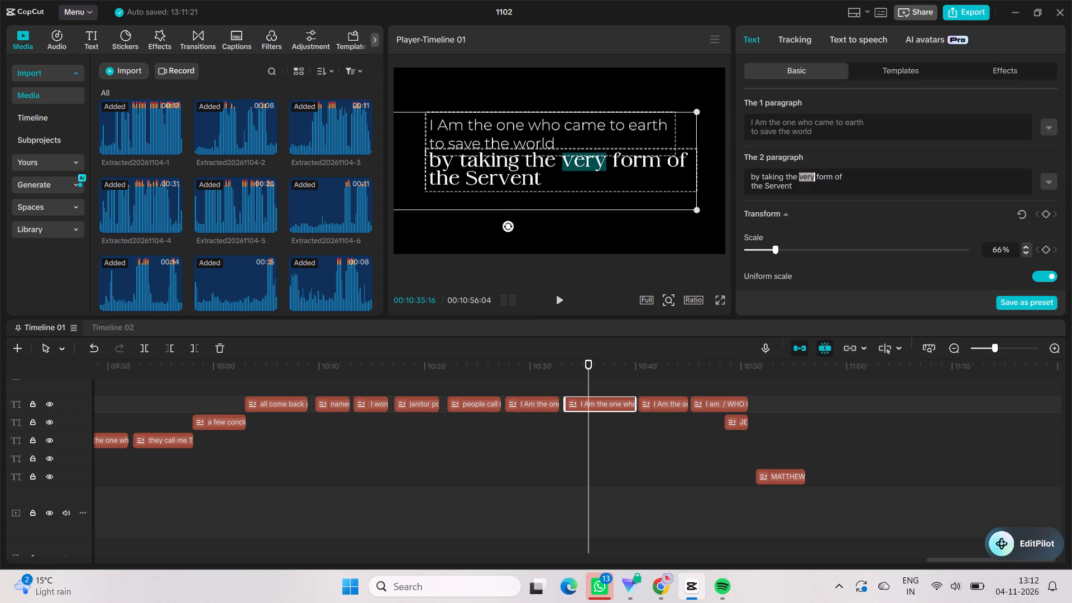
key(BackSpace)
key(BackSpace)
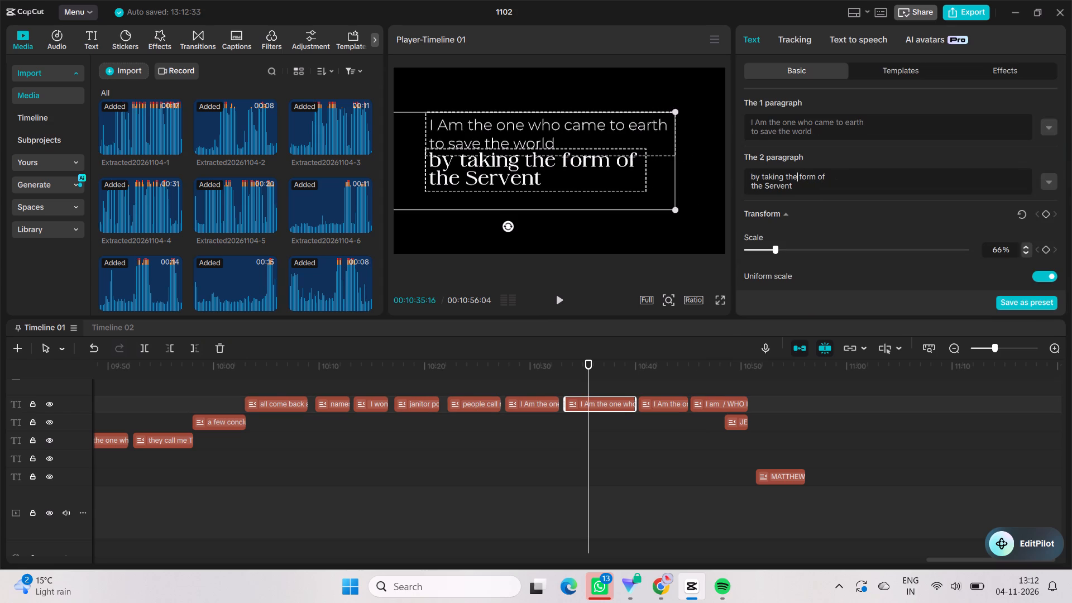
click(720, 407)
click(752, 459)
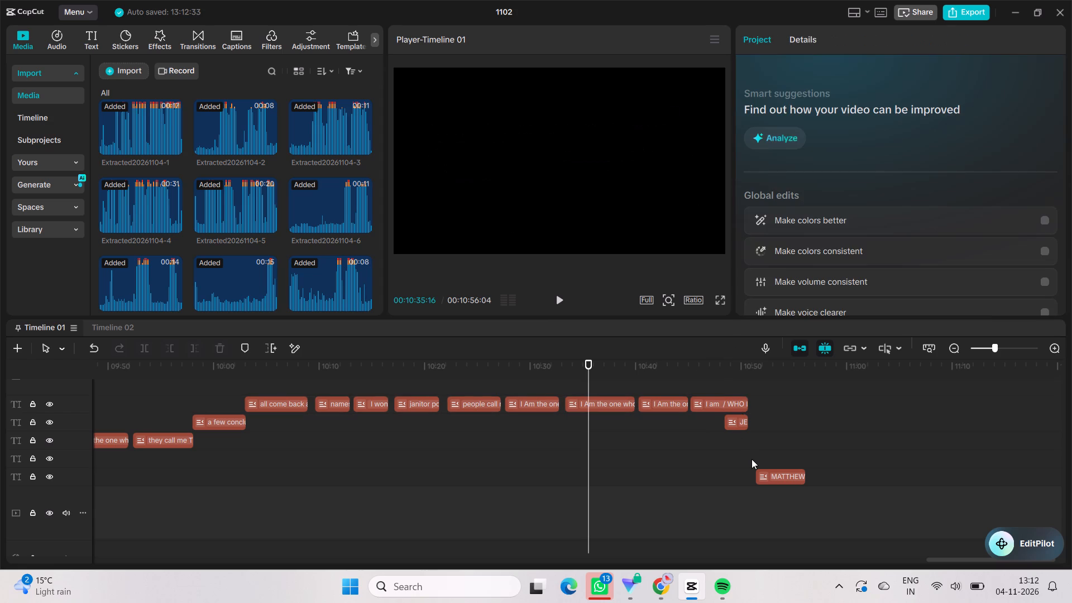
Duplicate the MATTHEW 11:28 verse title and place the copy directly after the original at about 10:56.
click(767, 475)
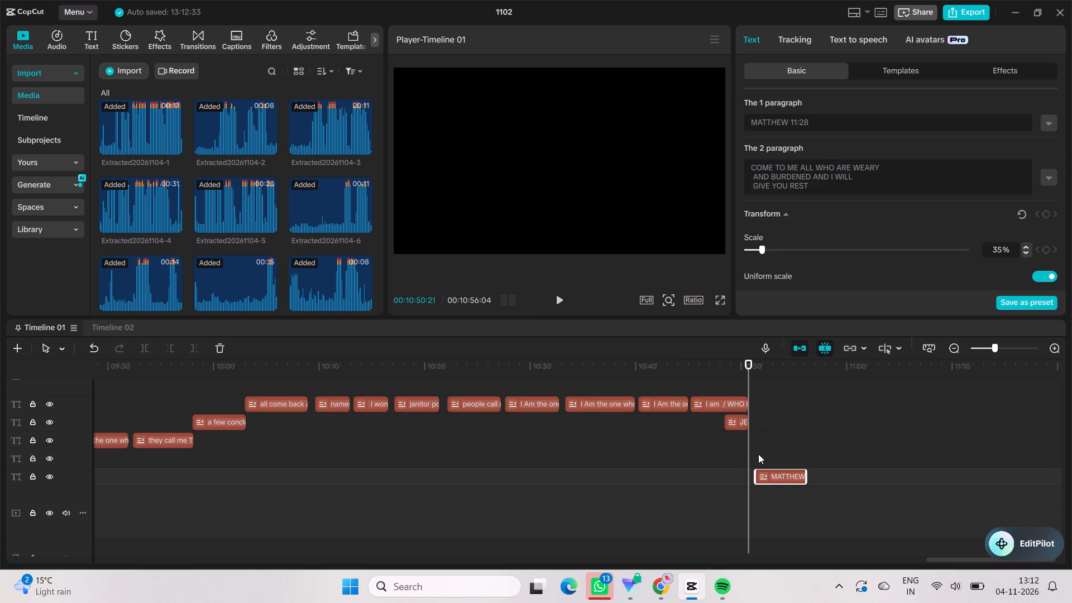
click(751, 447)
key(space)
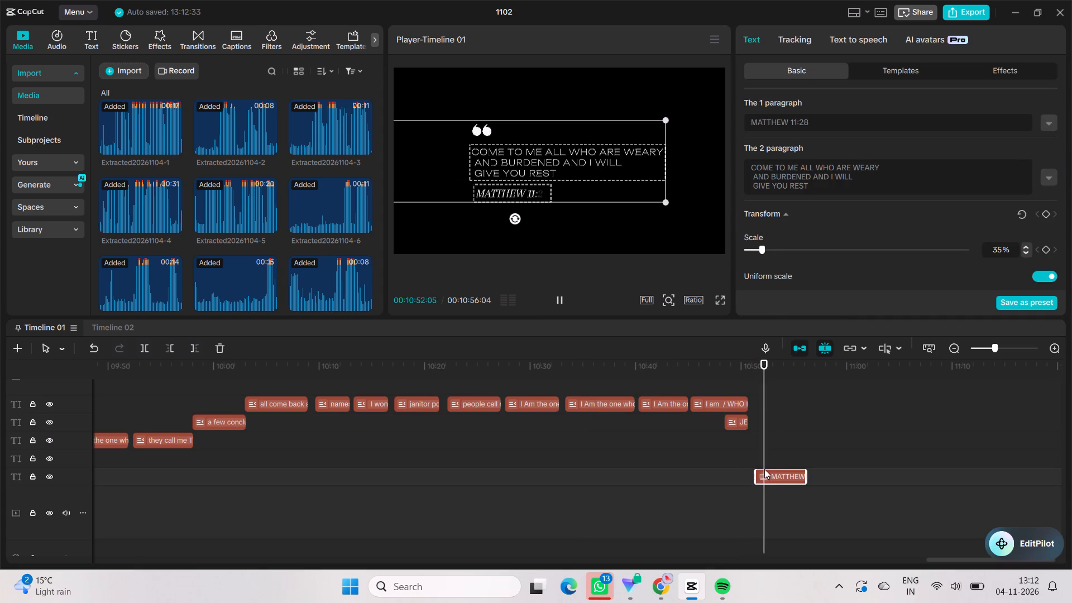
click(768, 471)
key(ctrl+c)
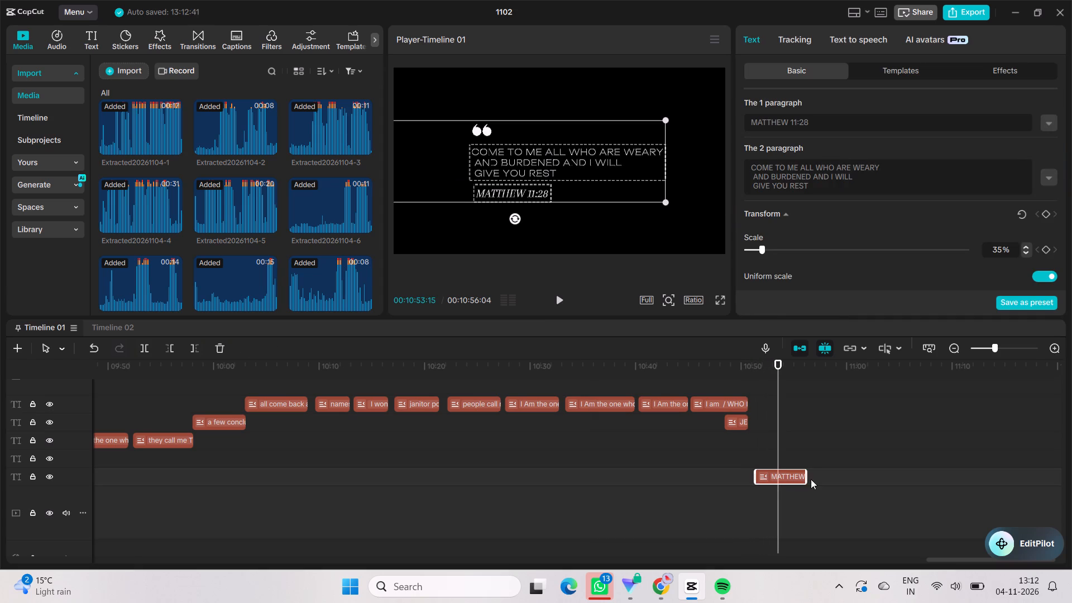
key(space)
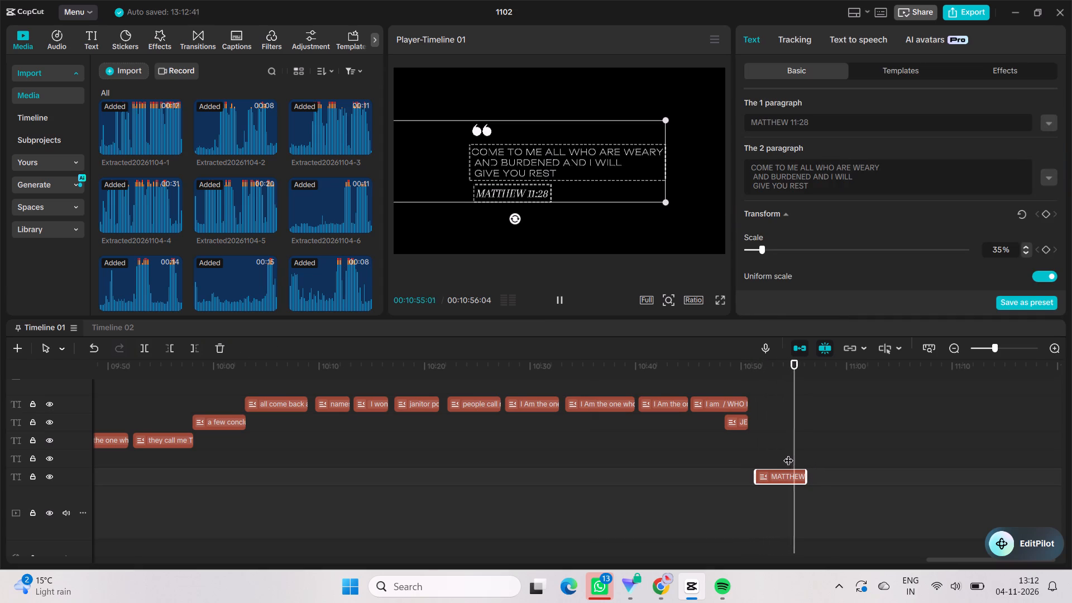
key(ctrl+v)
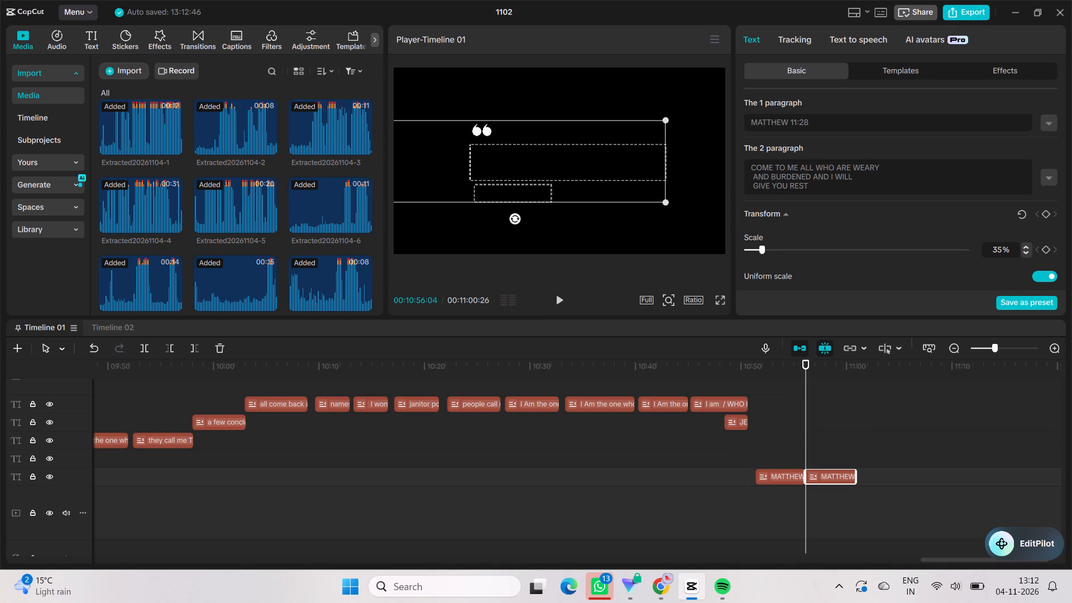
Clear the verse wording from the copied MATTHEW 11:28 title and switch to WhatsApp.
drag(753, 165, 811, 193)
key(BackSpace)
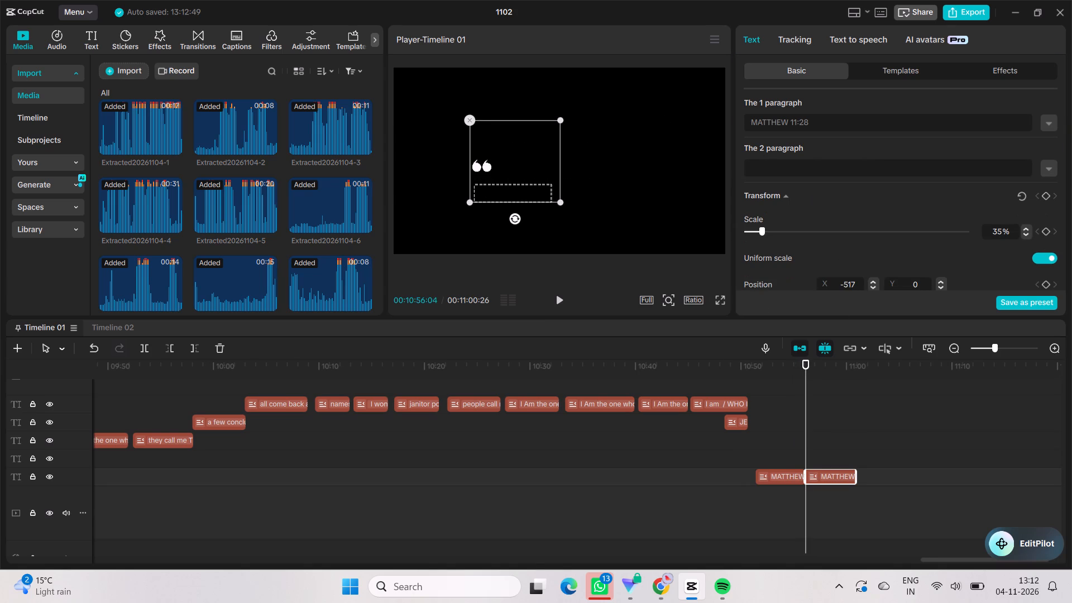
key(alt+Tab)
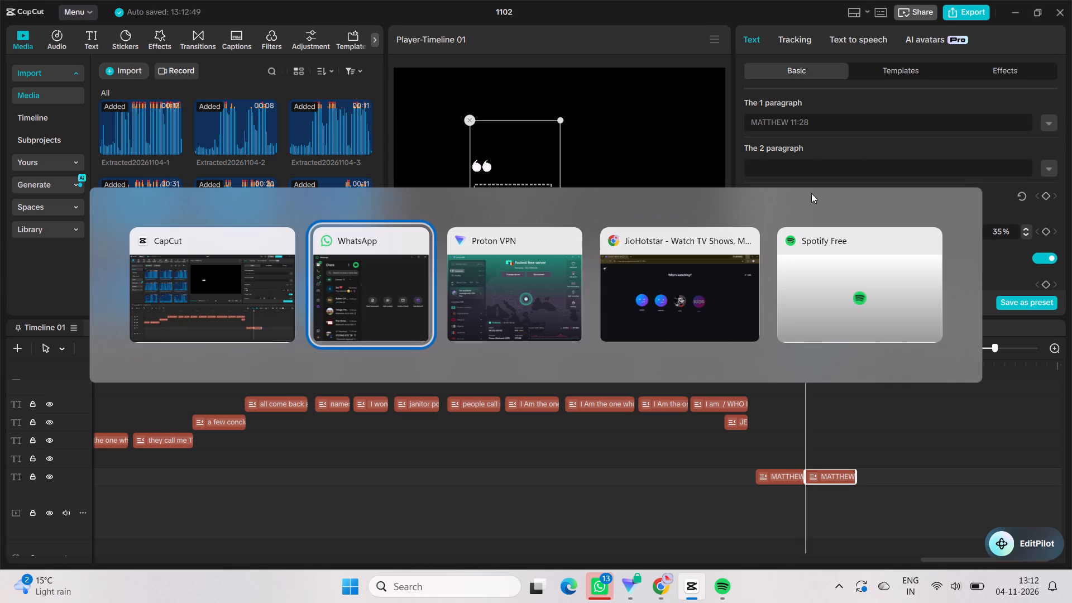
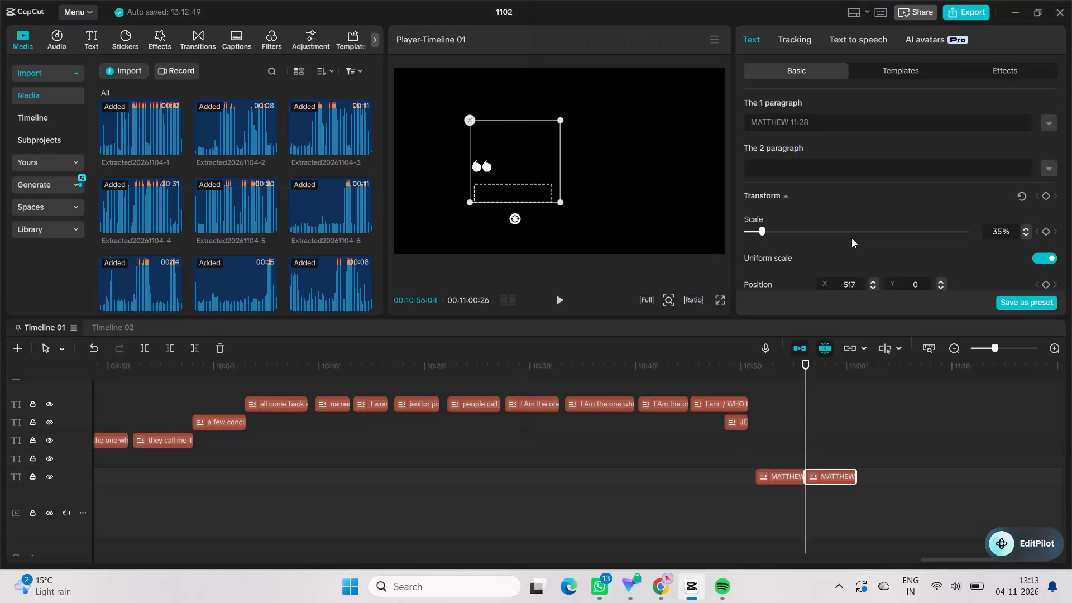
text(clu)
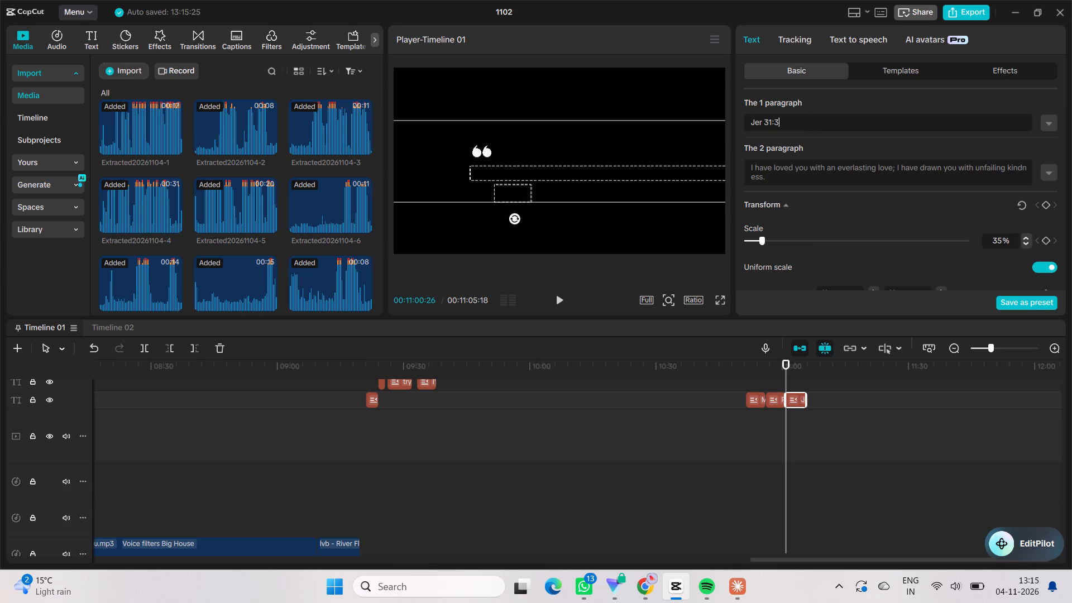
Expand the book name in the last title's reference so it reads "Jermiah 31:3".
click(762, 121)
text(miah)
Preview the Jermiah 31:3 title and break its verse onto a second line after "everlasting love;".
click(779, 447)
key(space)
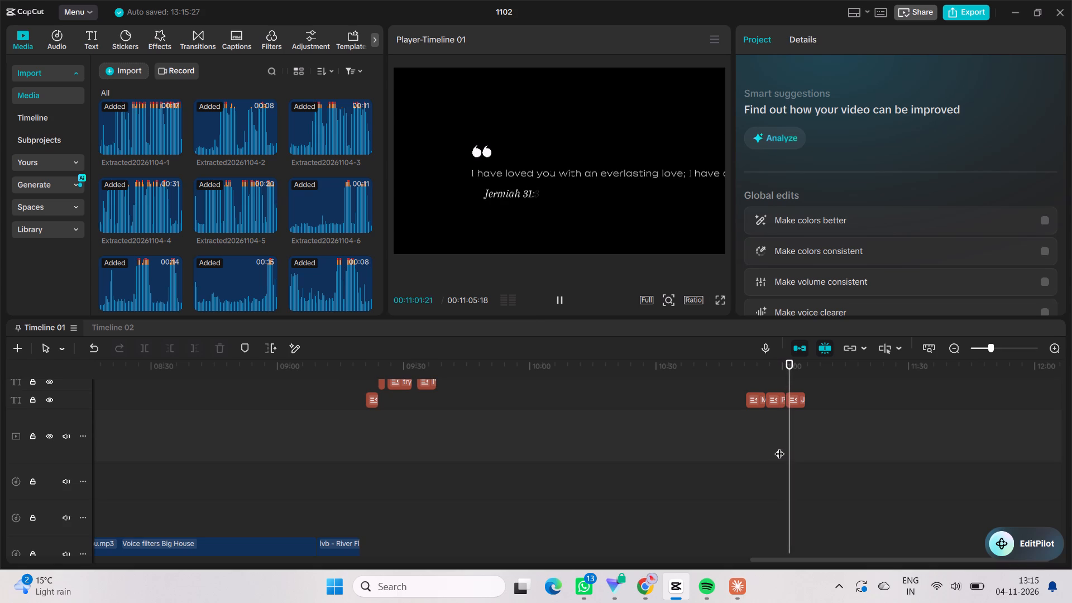
key(space)
click(799, 398)
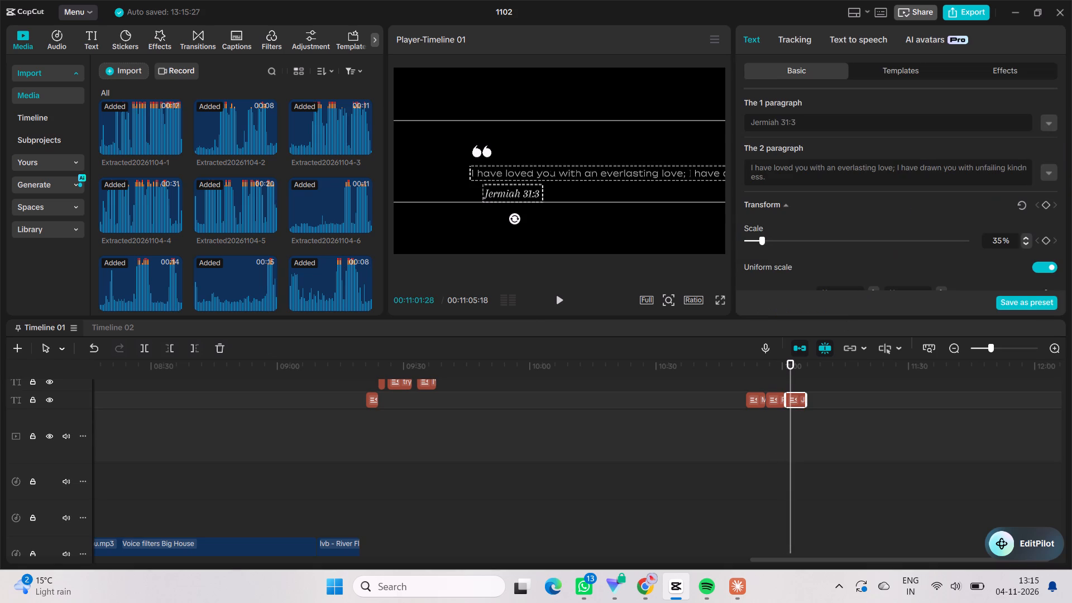
click(896, 164)
key(Return)
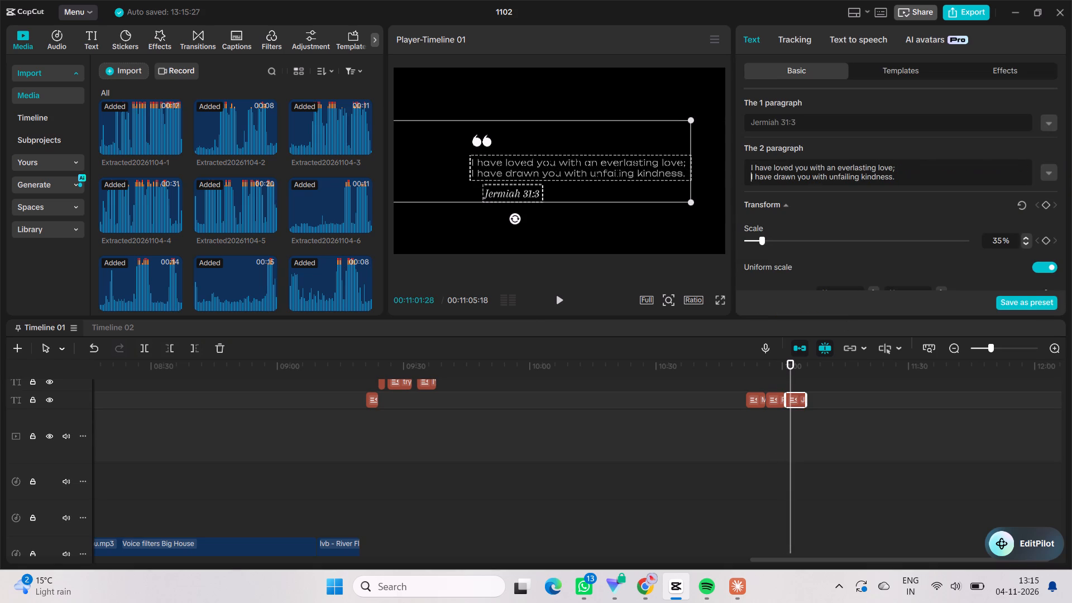
Play the closing section from about 10:47 through the three verse titles to the end of the video.
click(731, 433)
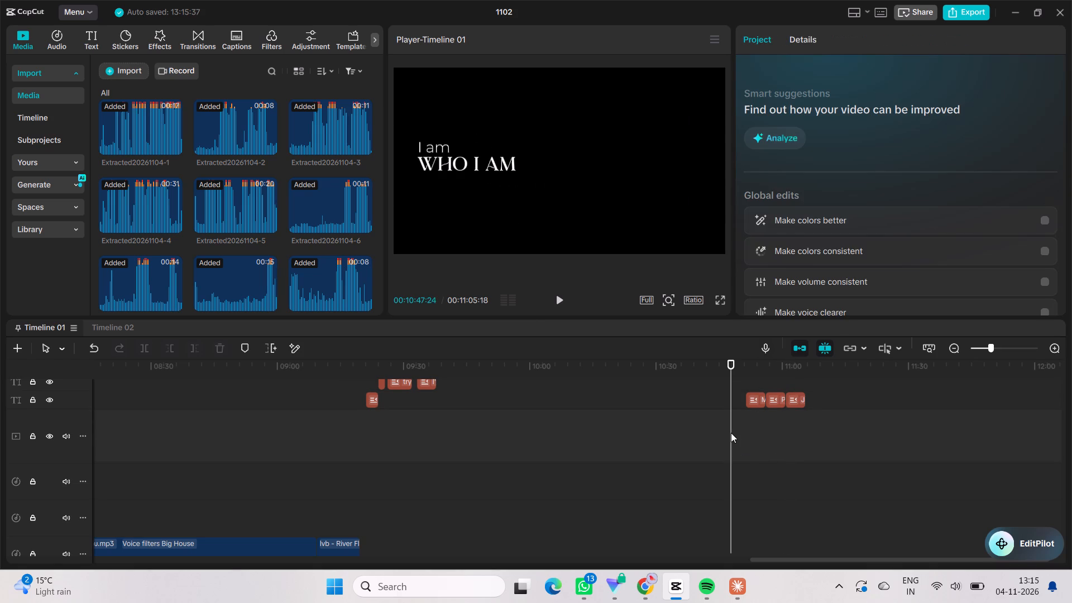
key(space)
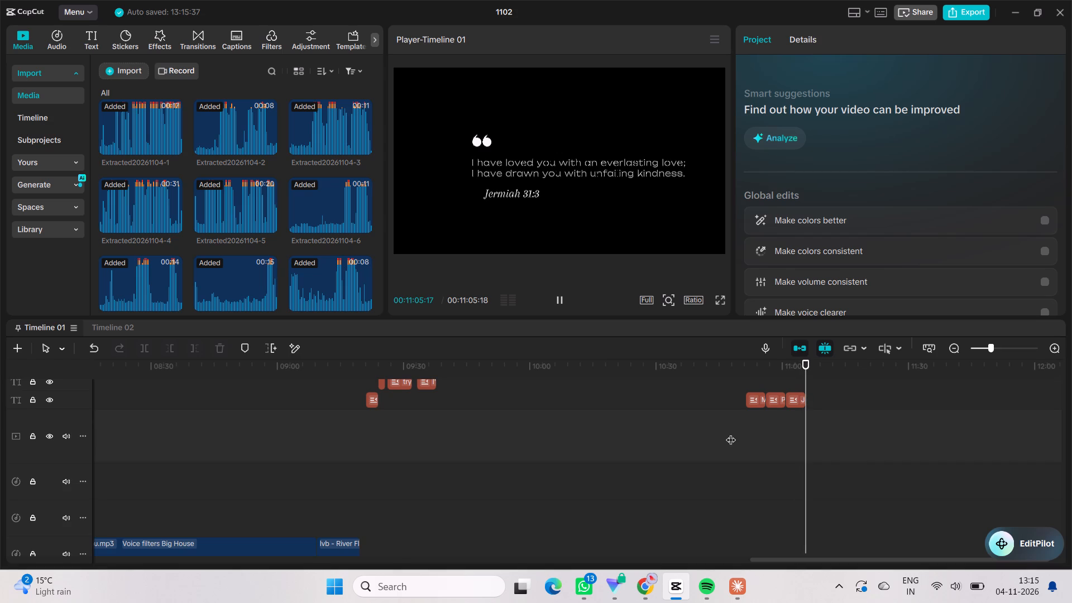
key(space)
key(space)
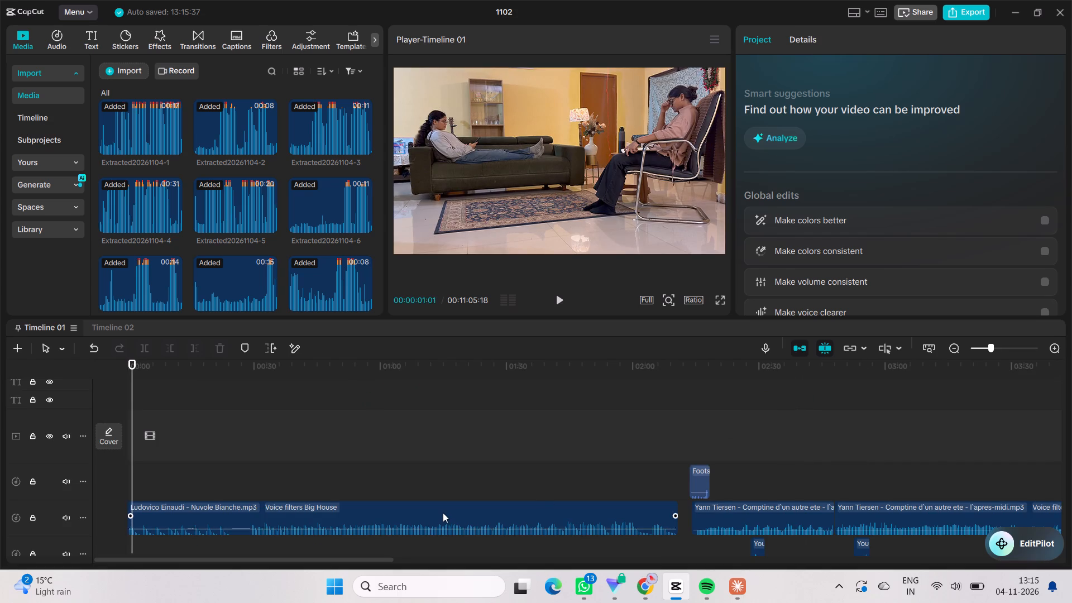
Look over the caption, title and audio tracks along the full length of the timeline.
ctrl+scroll(441, 508, down, 7)
scroll(441, 508, up, 5)
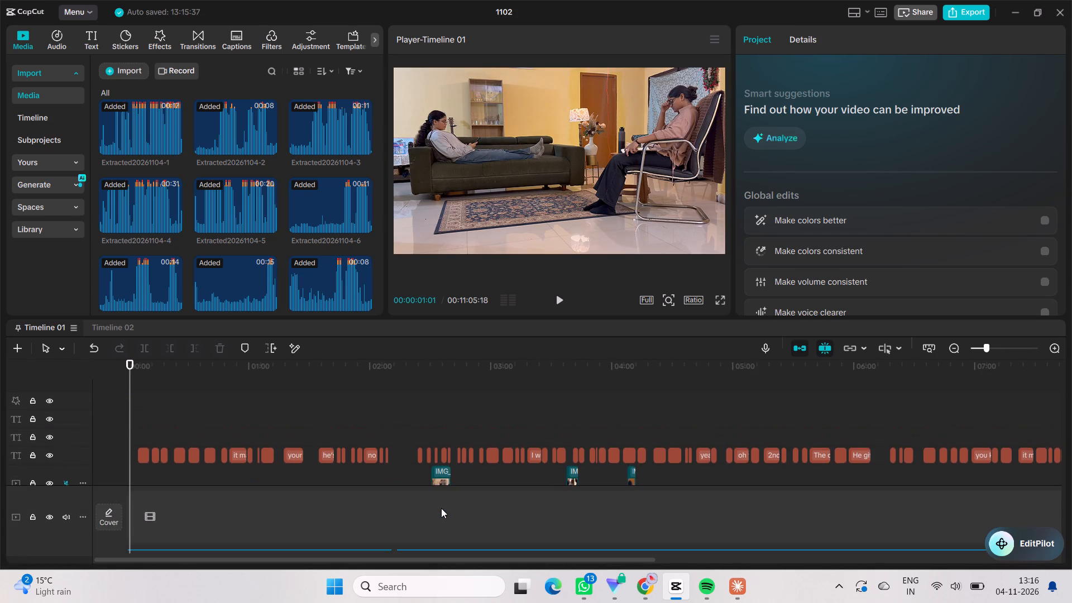
scroll(441, 508, down, 10)
scroll(441, 508, up, 6)
ctrl+scroll(441, 508, down, 9)
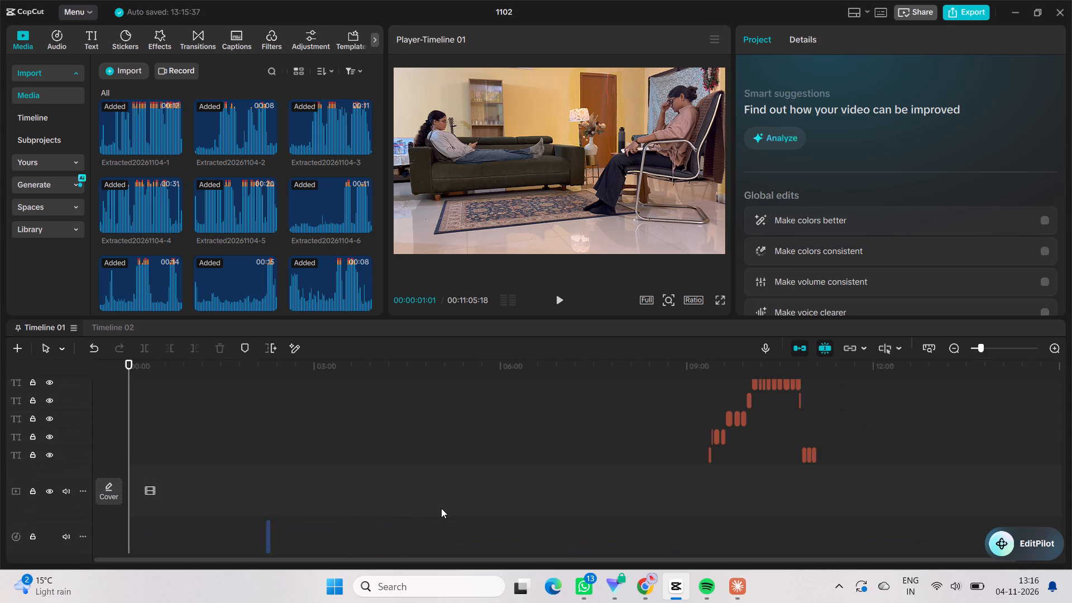
ctrl+scroll(441, 508, down, 3)
scroll(441, 508, down, 4)
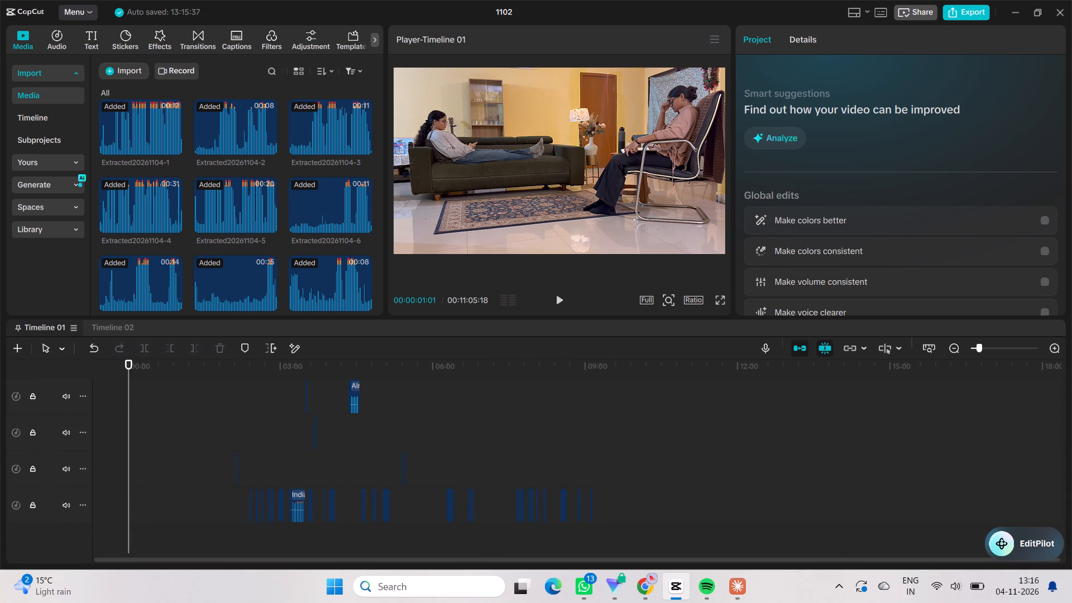
Search the computer for the Kuro app and launch it.
text(kuro)
key(Return)
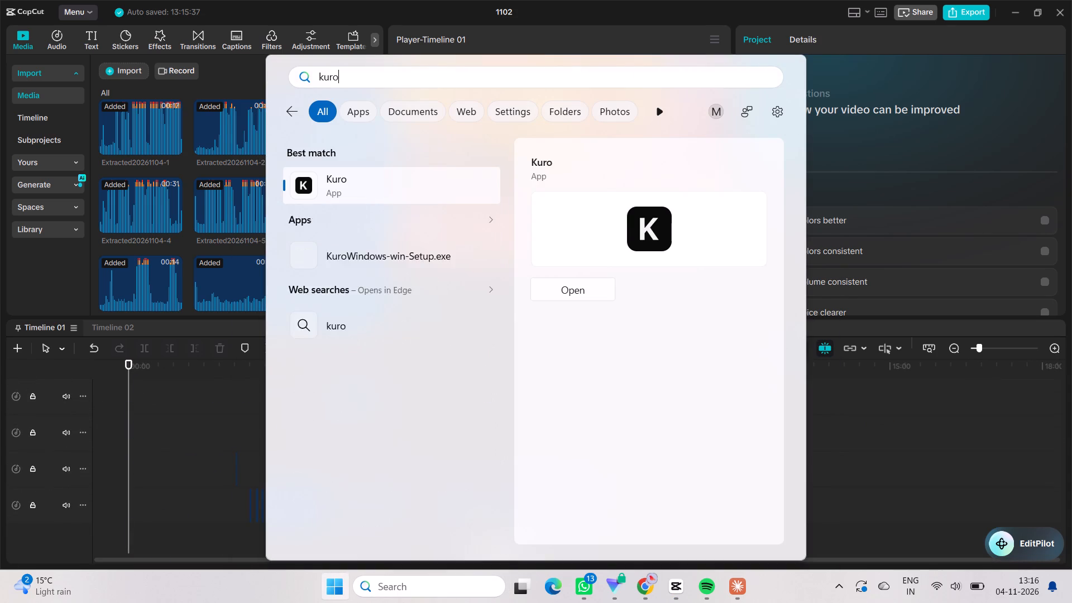
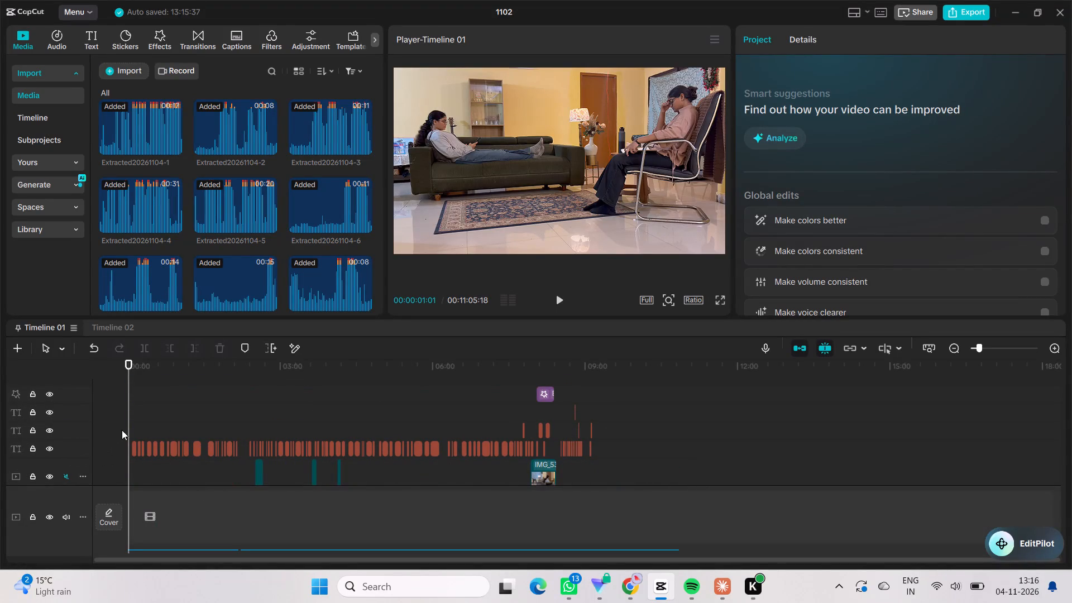
Play the opening seconds of the video from the start of the timeline, stopping at the first caption.
click(130, 427)
drag(129, 426, 118, 419)
key(space)
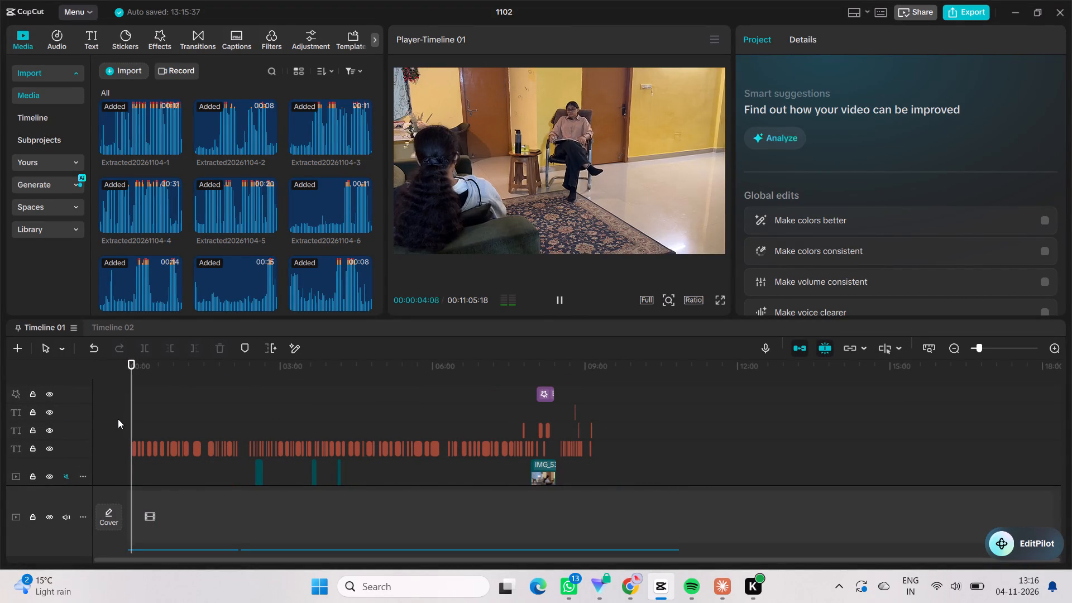
key(space)
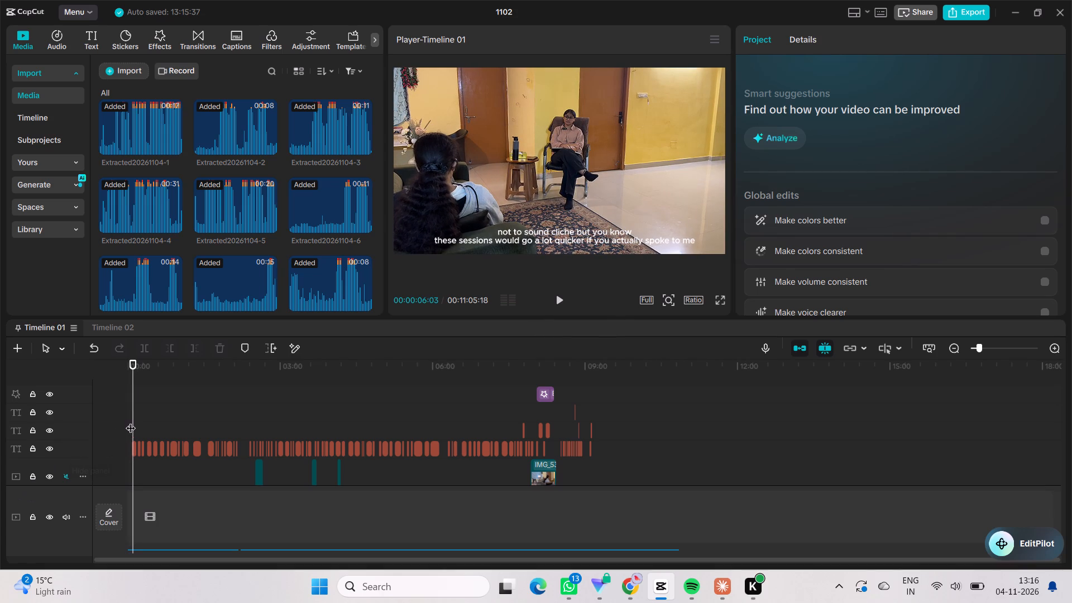
Return to the very beginning of the timeline and play the whole video in full screen for review.
drag(130, 418, 120, 411)
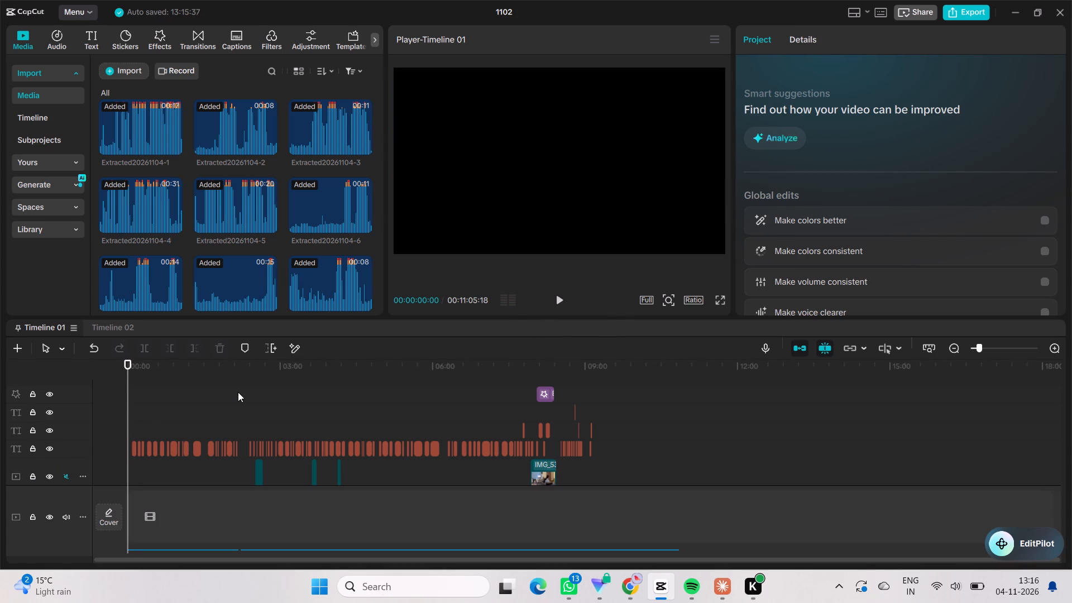
click(721, 296)
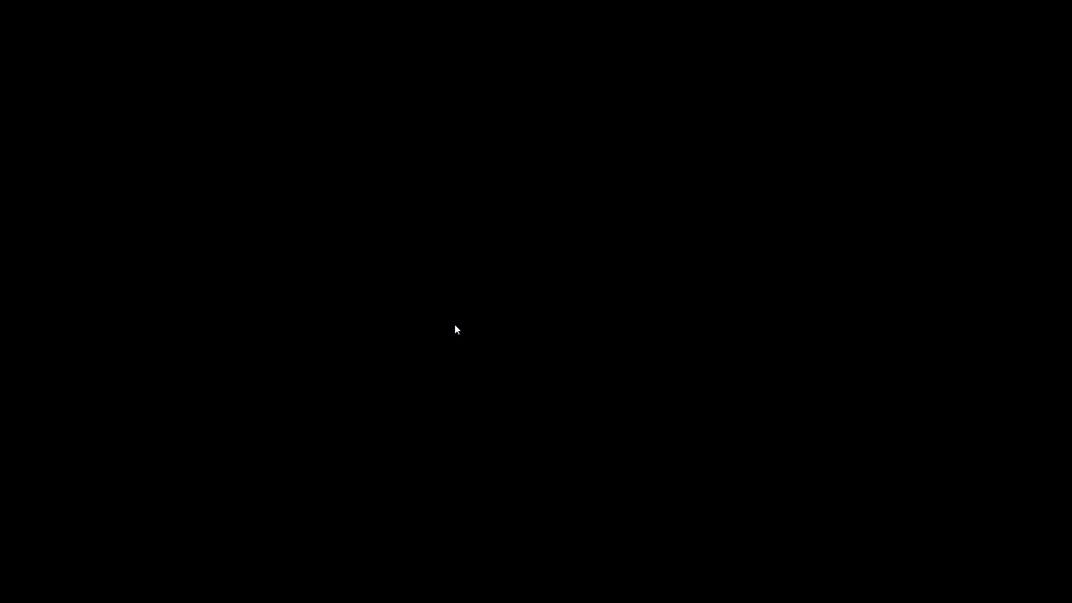
key(space)
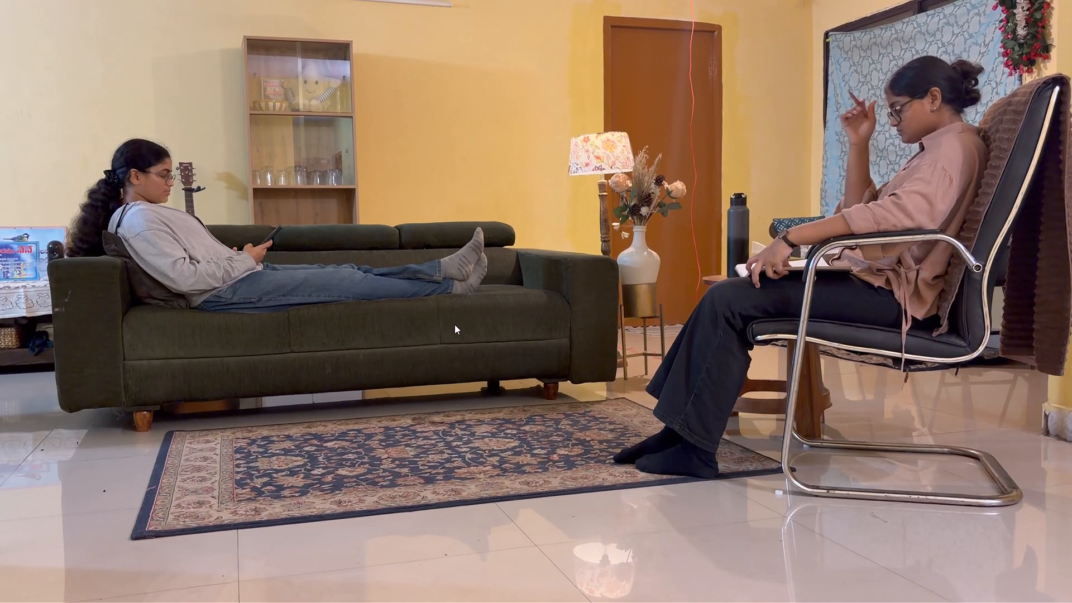
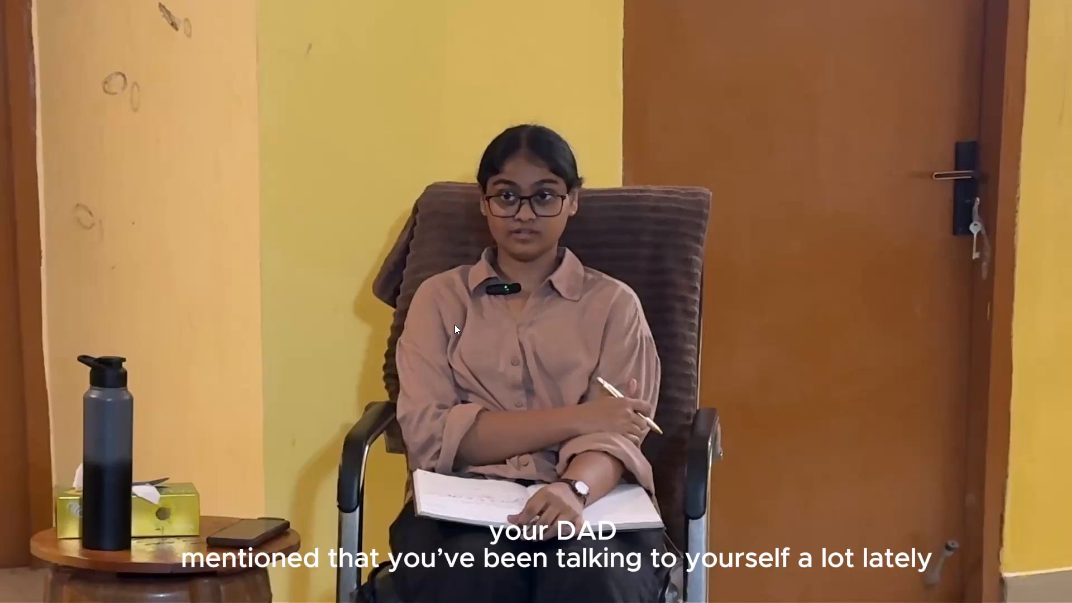
Continue the full-screen review, pausing at the "your DAD mentioned" caption and again at the wide shot of the sofa and chair.
key(space)
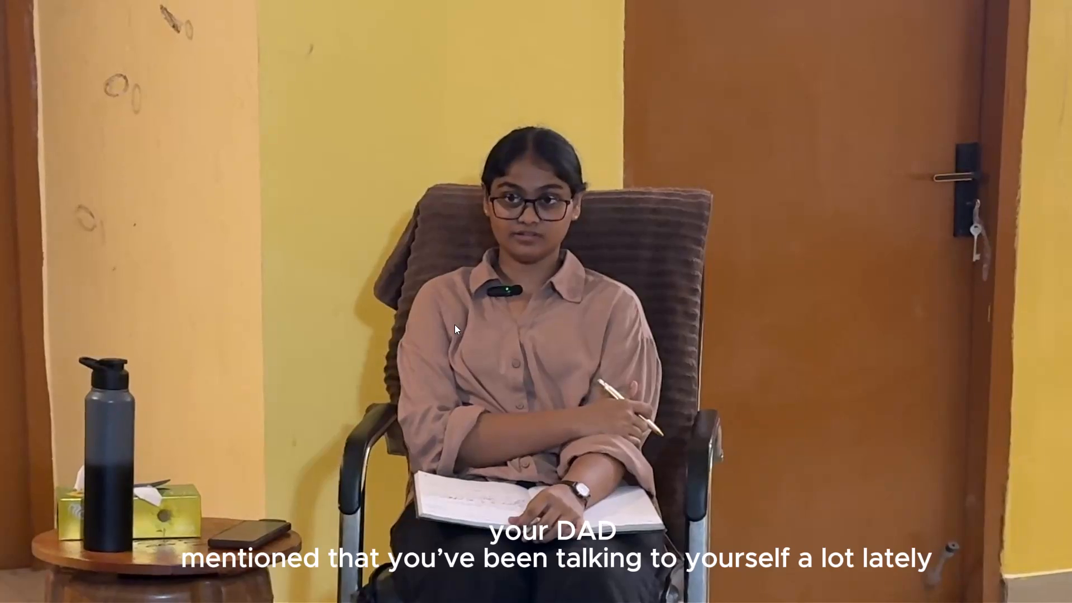
key(space)
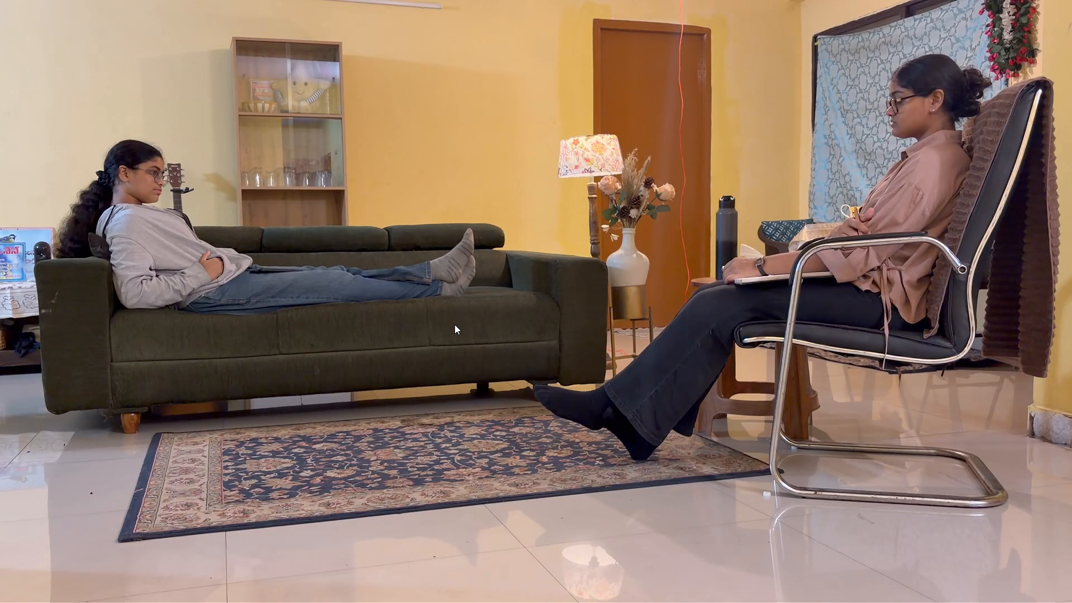
key(space)
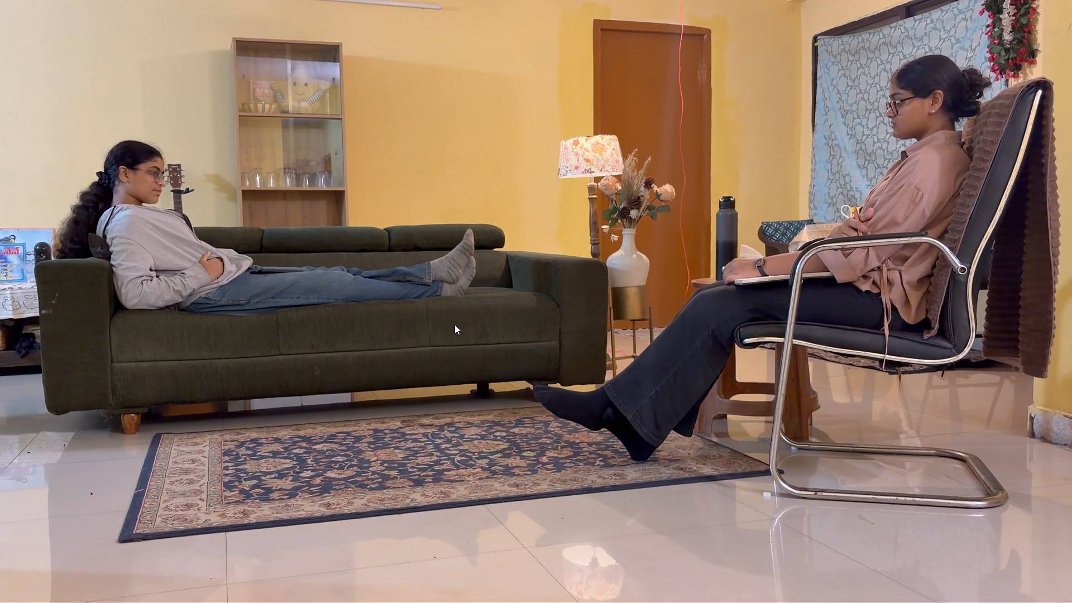
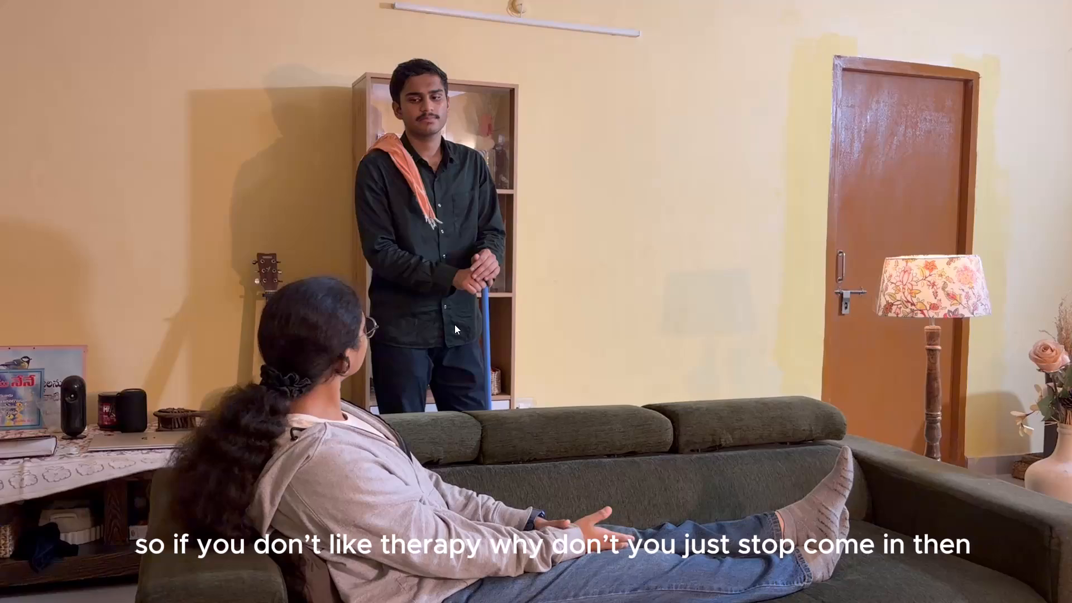
Continue the full-screen review, pausing at the "my dad thinks I'm having episodes again" caption and the closer sofa shot, and exit full screen.
key(space)
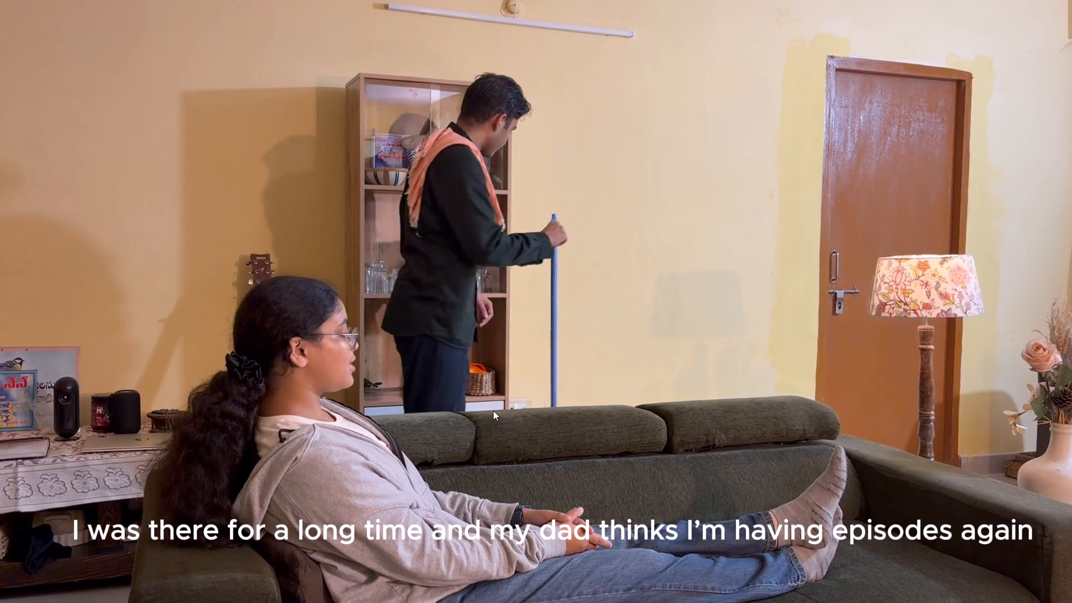
key(space)
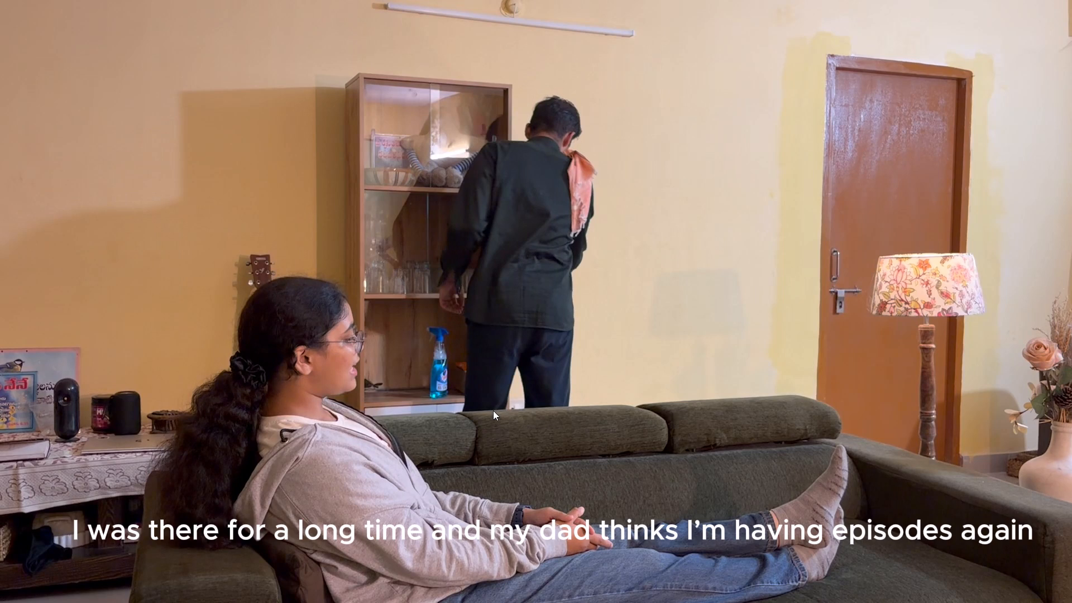
key(space)
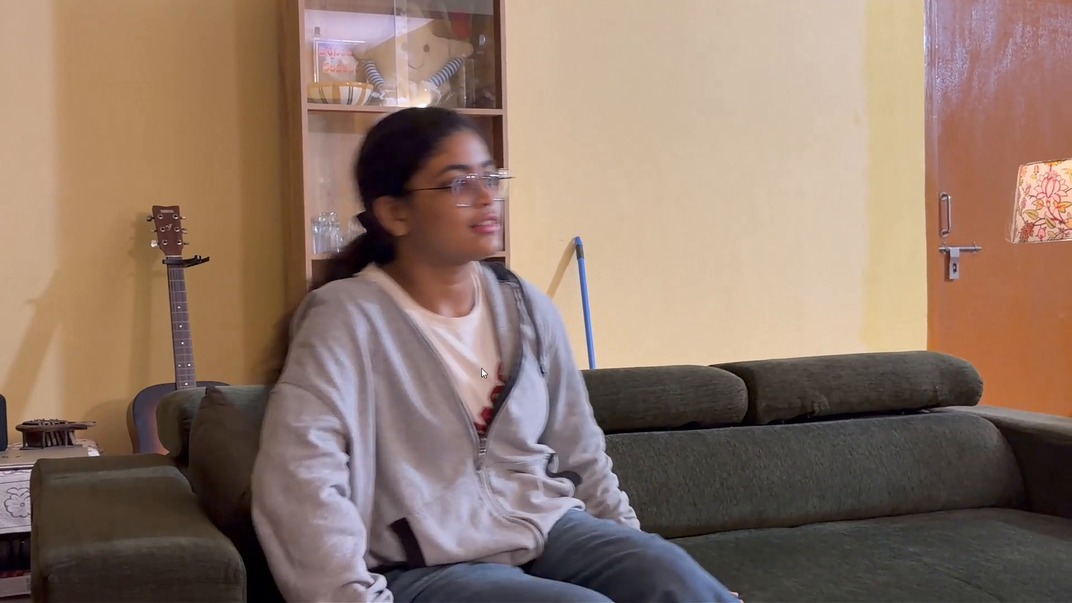
key(space)
key(f)
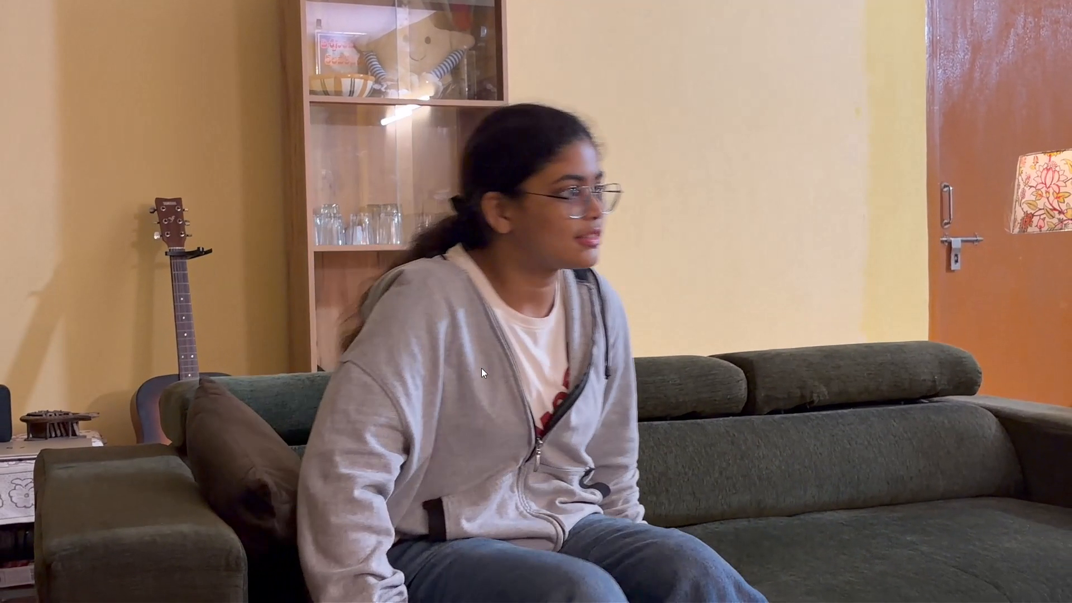
key(Escape)
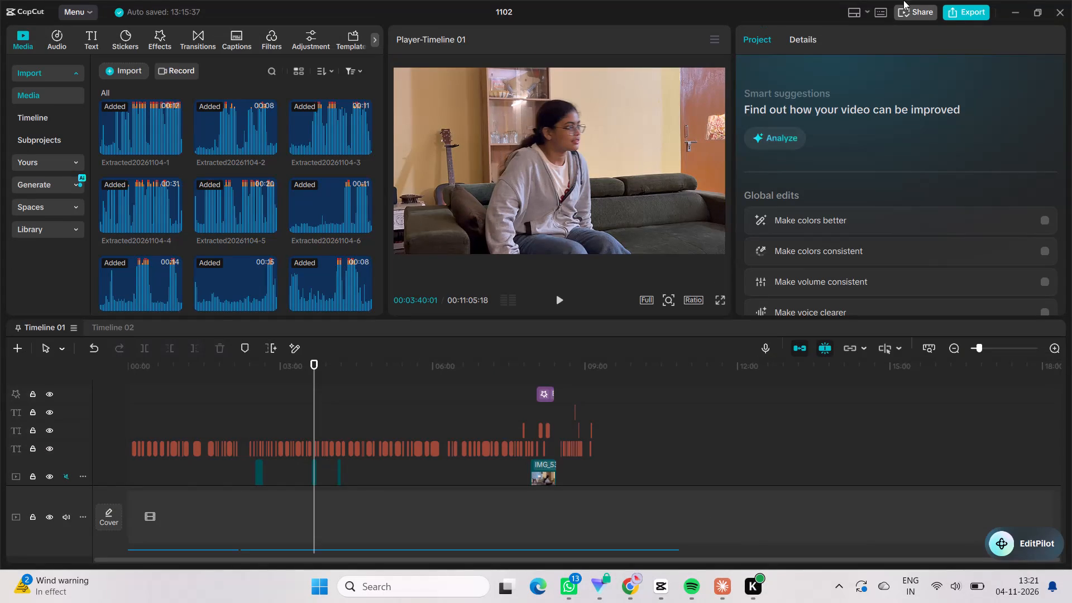
Export the video at 4K resolution, keeping the Higher bit rate, HEVC codec, mp4 format and 30fps.
click(958, 11)
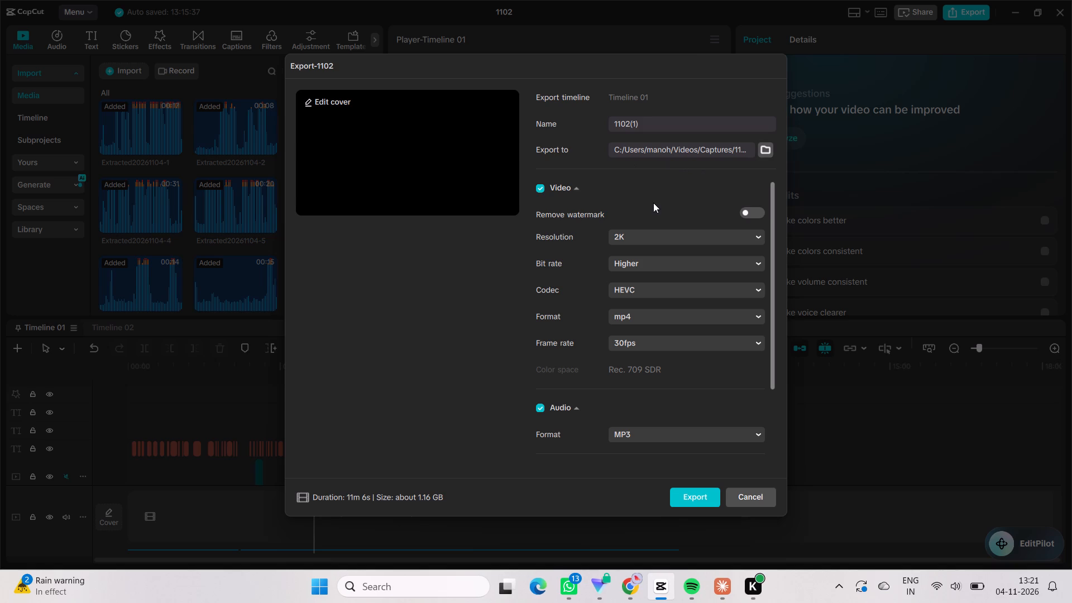
click(643, 237)
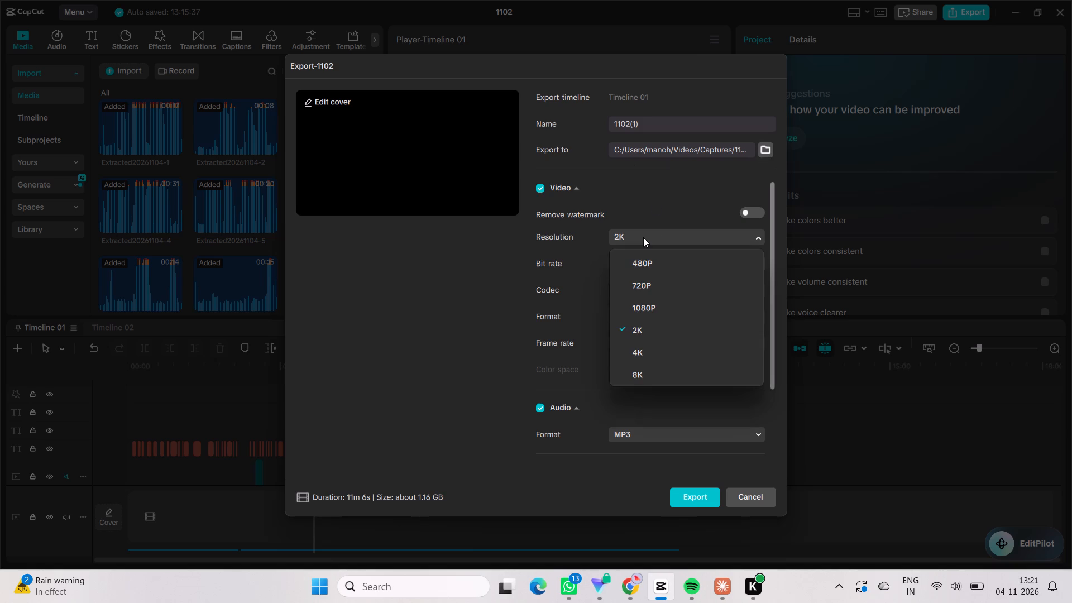
click(494, 285)
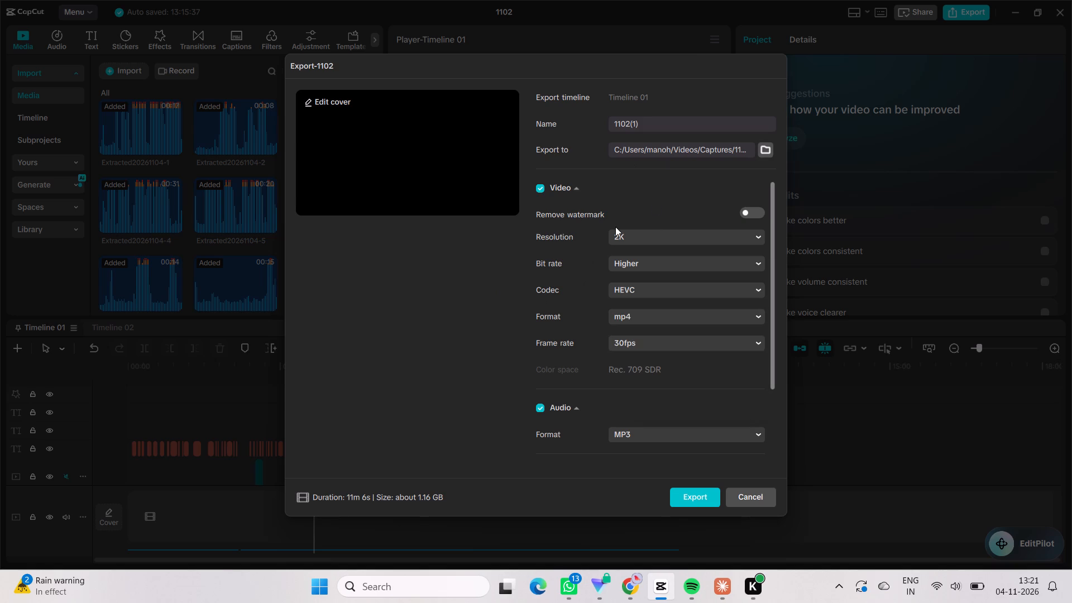
click(620, 236)
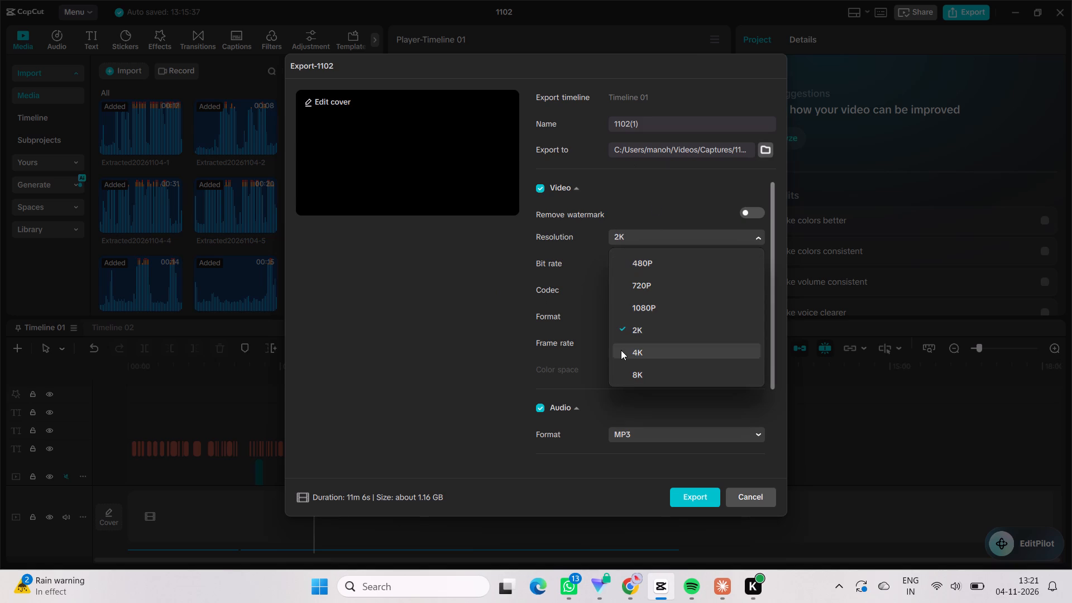
click(622, 350)
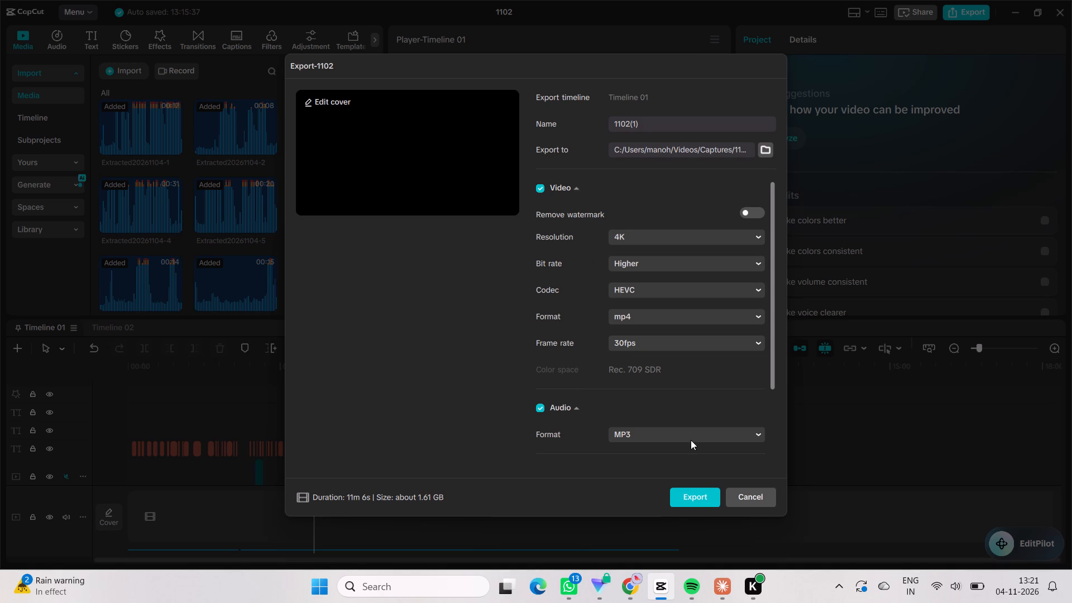
click(693, 495)
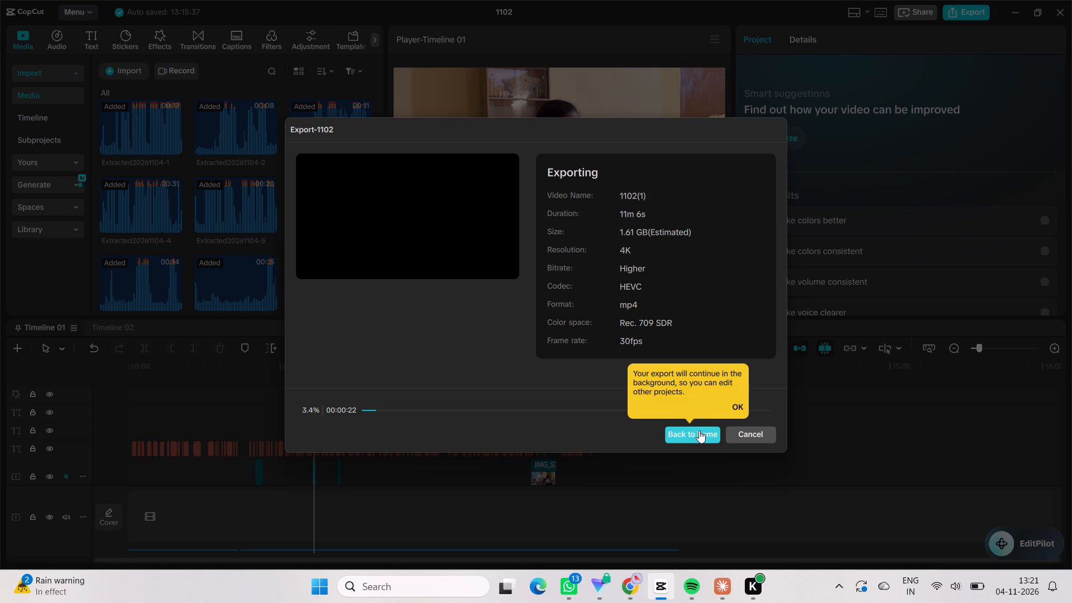
Dismiss the background-export tip and return to the home screen while the export runs.
click(699, 430)
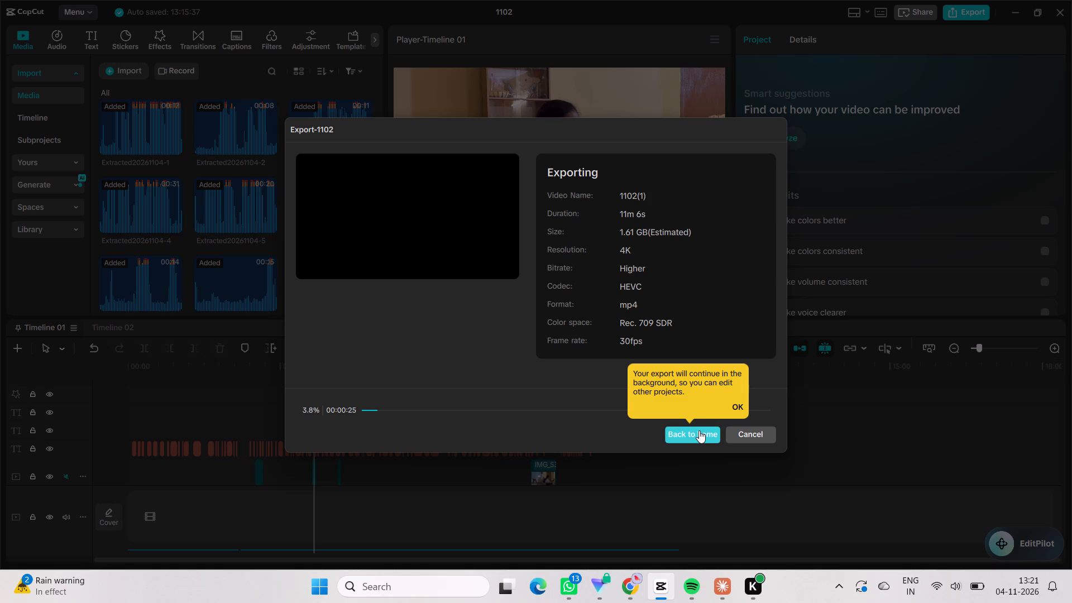
click(699, 430)
click(737, 407)
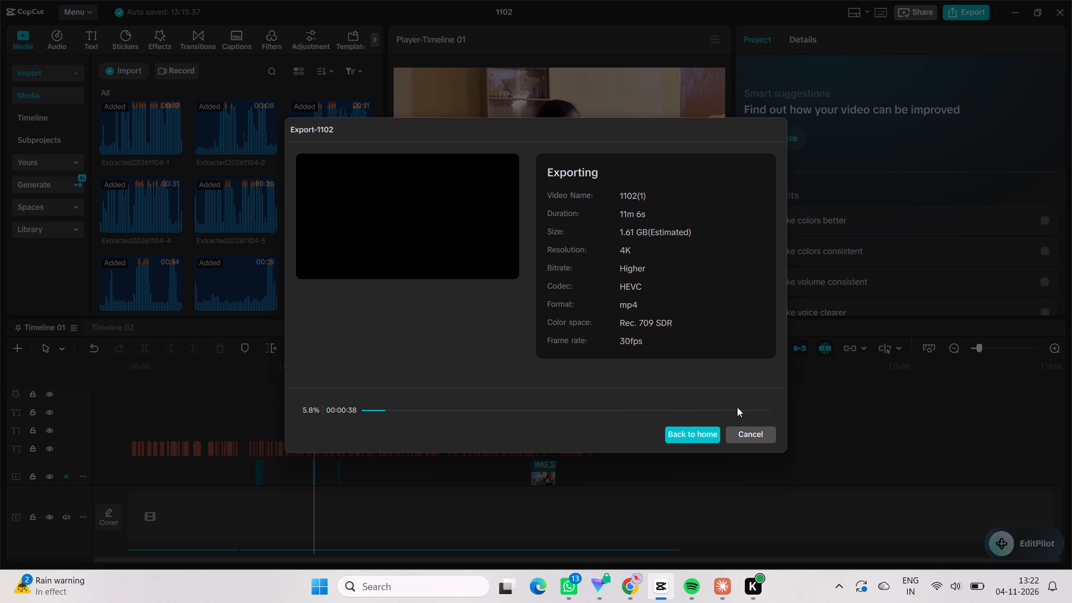
click(683, 432)
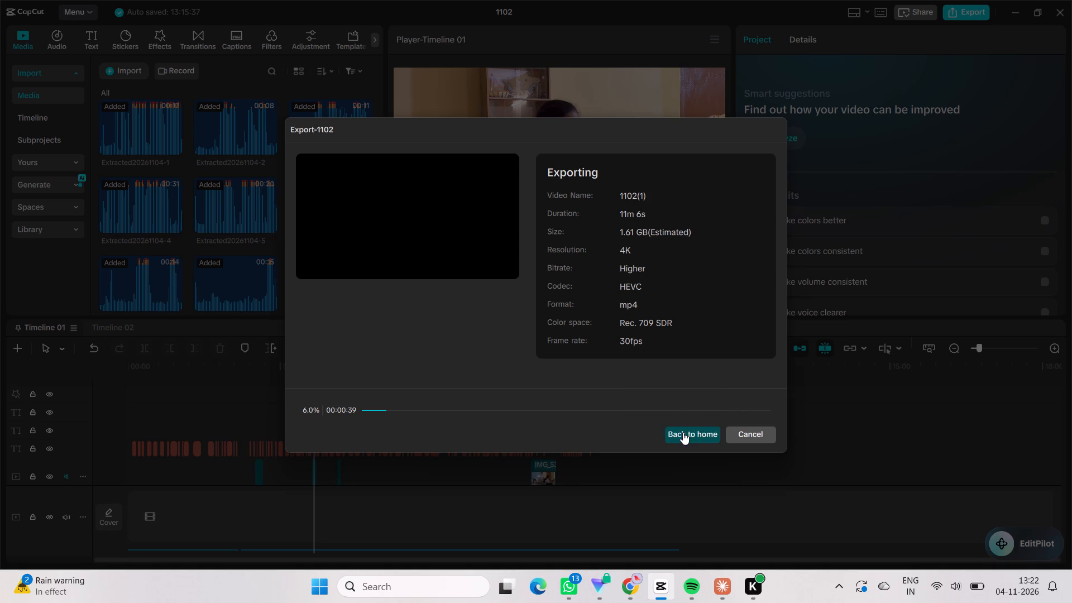
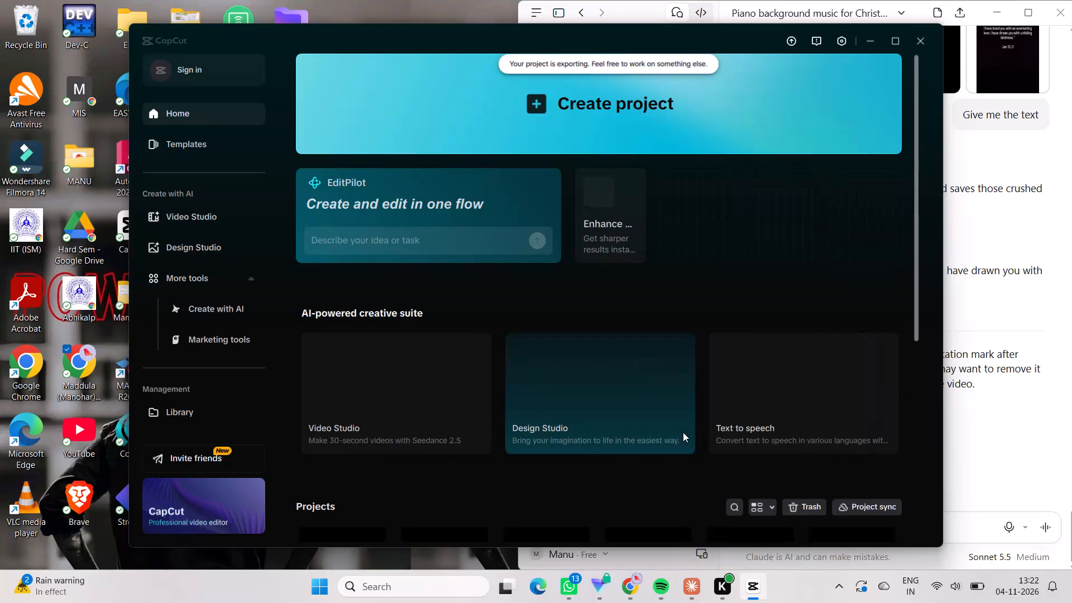
Check the export progress of the 1102 project in the home screen's Projects section.
scroll(683, 432, down, 2)
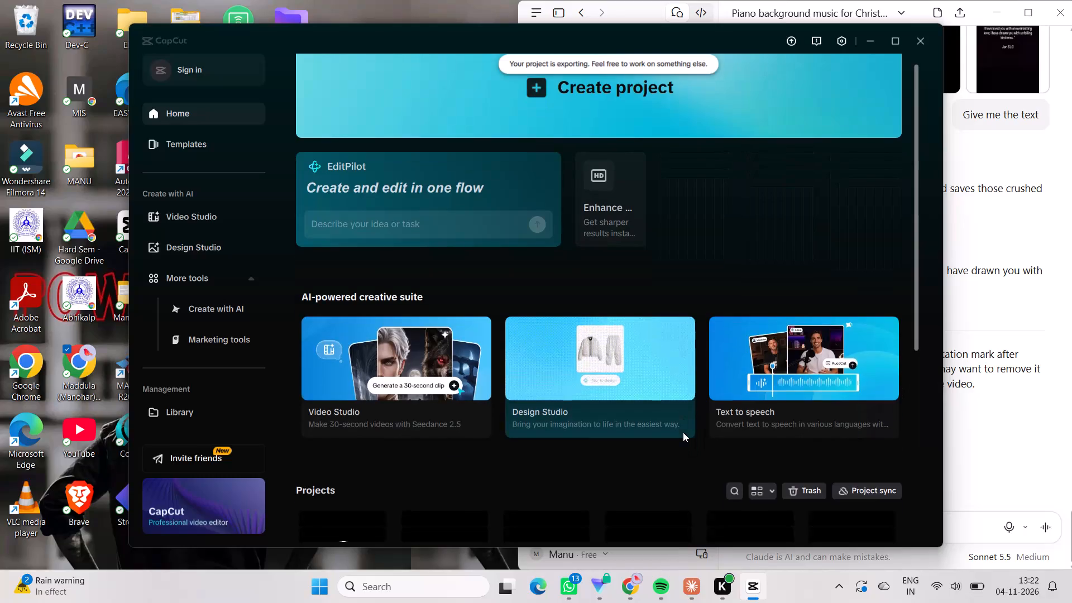
scroll(683, 432, down, 2)
right_click(683, 432)
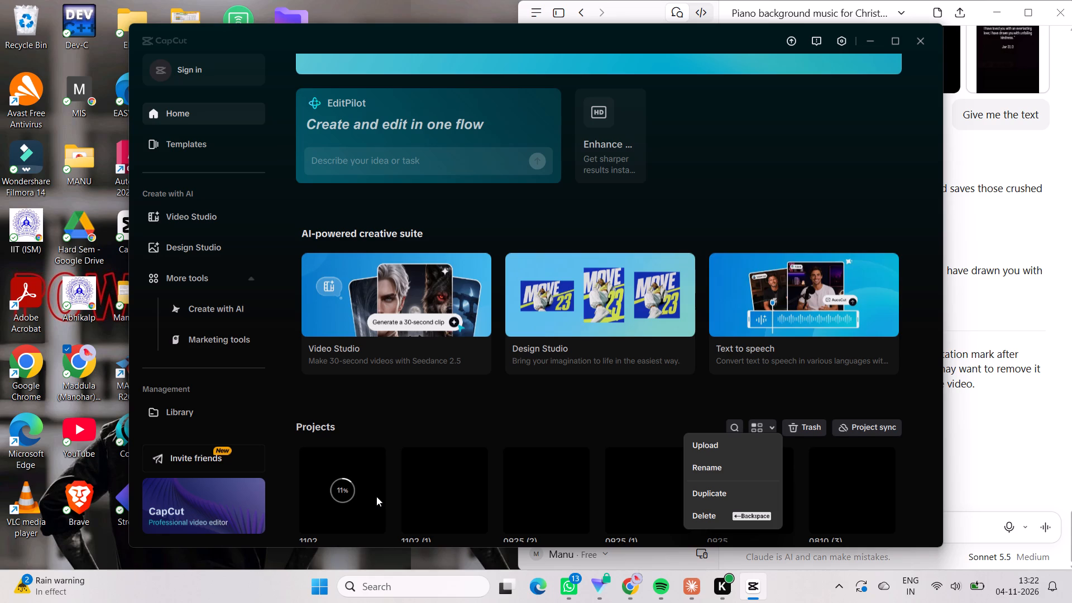
scroll(376, 496, down, 2)
scroll(433, 410, down, 3)
scroll(411, 242, down, 4)
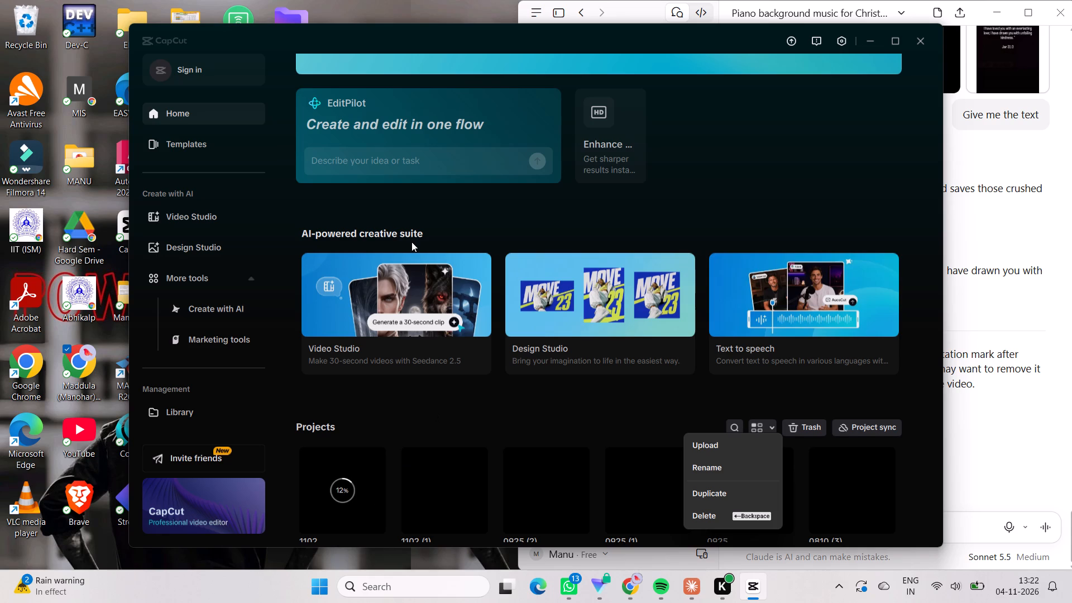